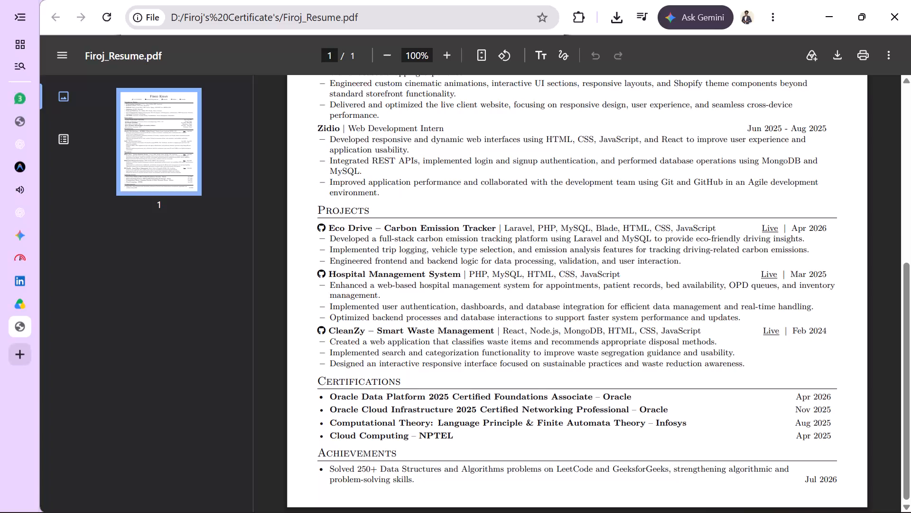
Open the Overleaf projects page in a new browser tab.
scroll(429, 311, down, 1)
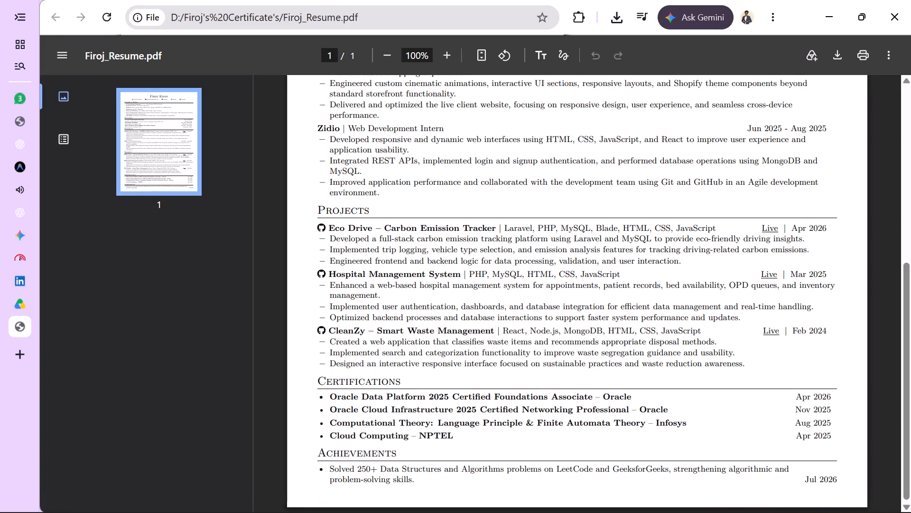
scroll(418, 372, up, 5)
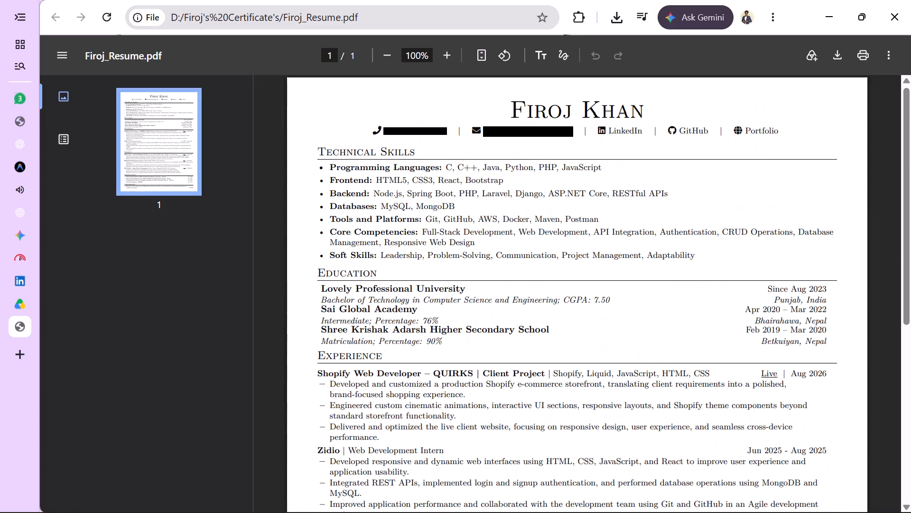
click(18, 361)
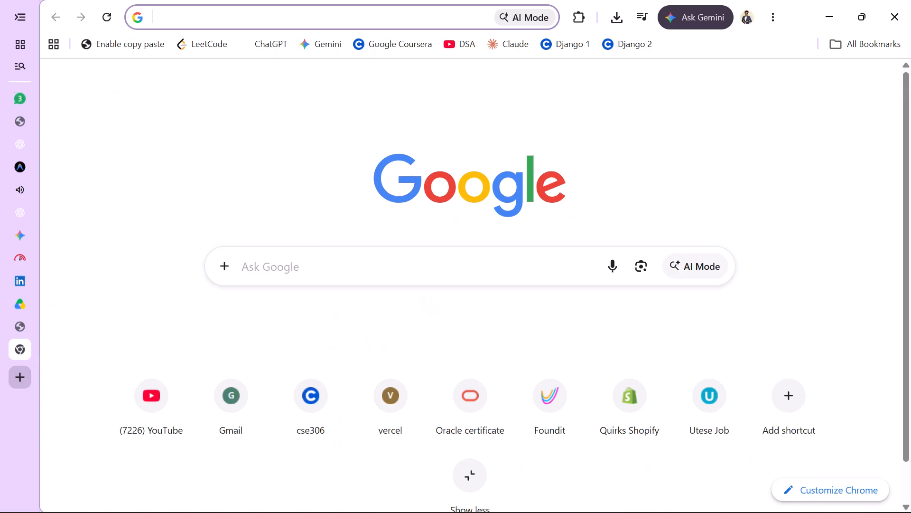
text(ov)
key(Return)
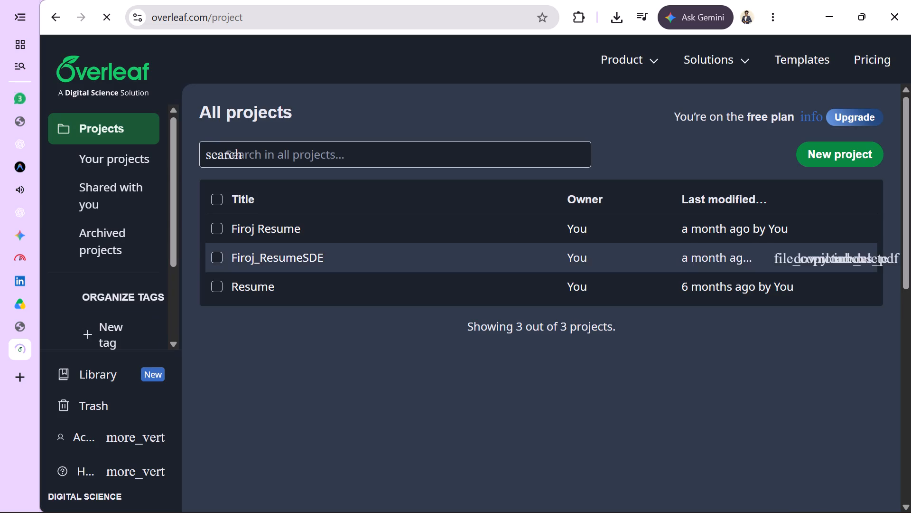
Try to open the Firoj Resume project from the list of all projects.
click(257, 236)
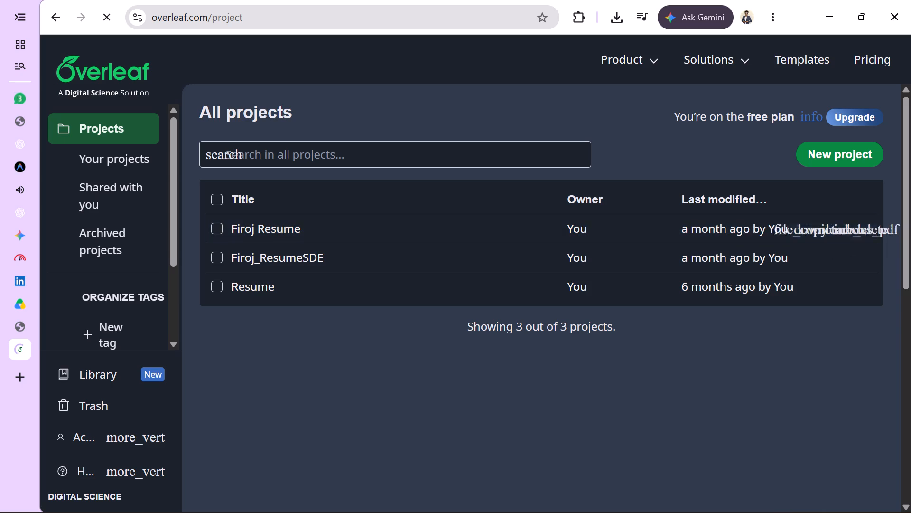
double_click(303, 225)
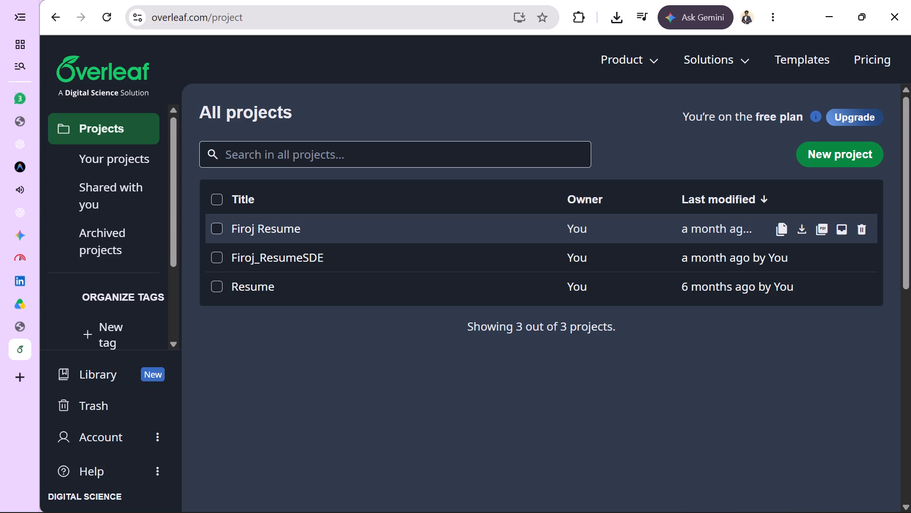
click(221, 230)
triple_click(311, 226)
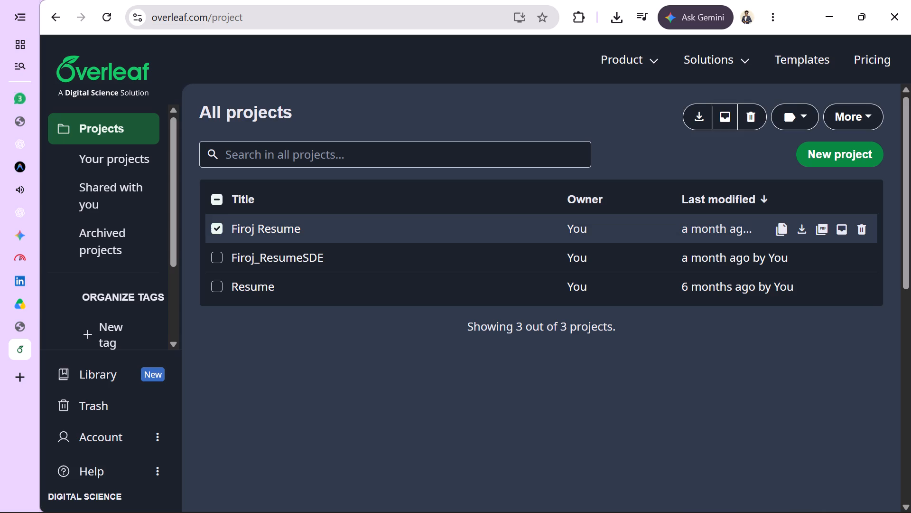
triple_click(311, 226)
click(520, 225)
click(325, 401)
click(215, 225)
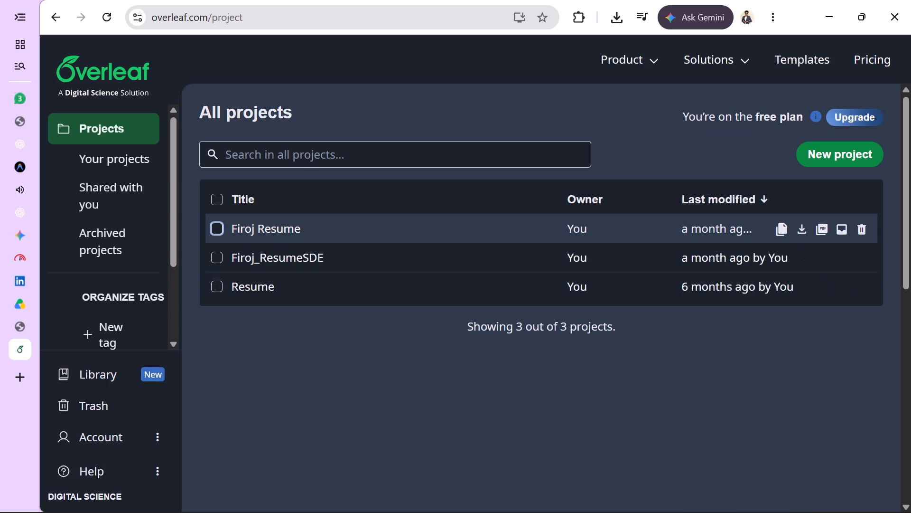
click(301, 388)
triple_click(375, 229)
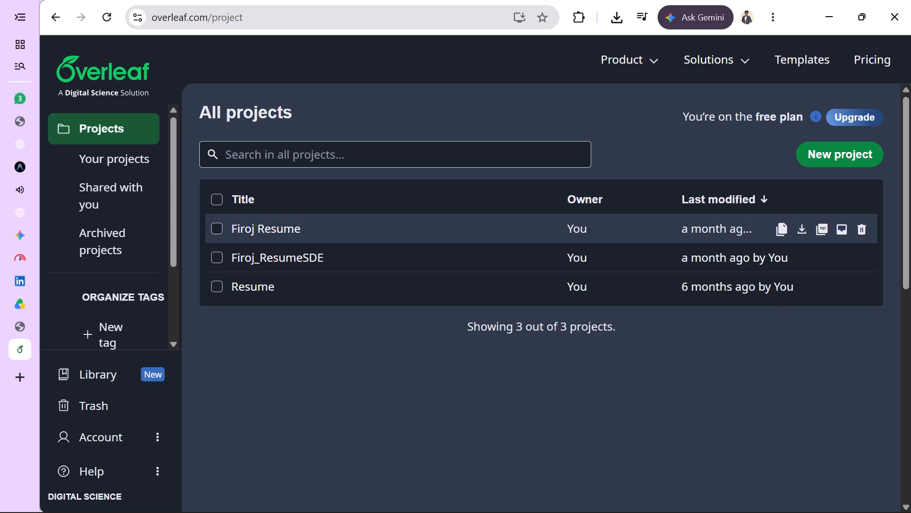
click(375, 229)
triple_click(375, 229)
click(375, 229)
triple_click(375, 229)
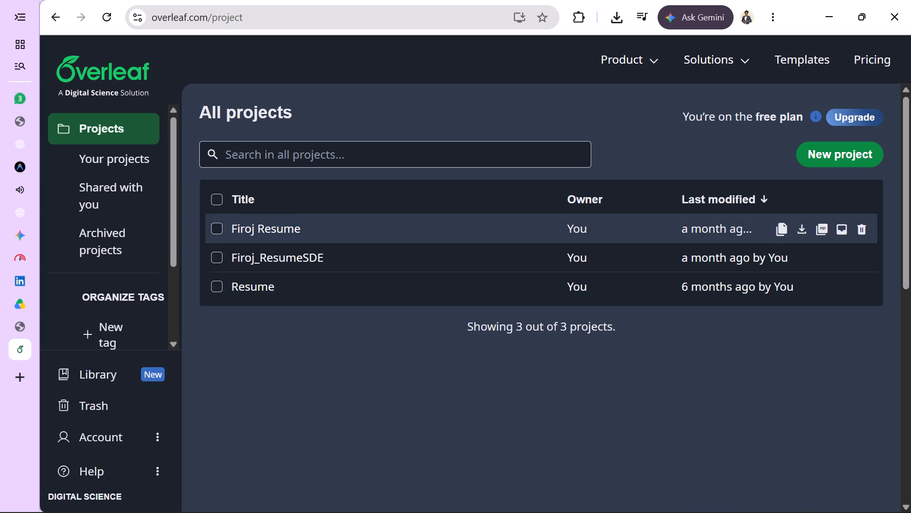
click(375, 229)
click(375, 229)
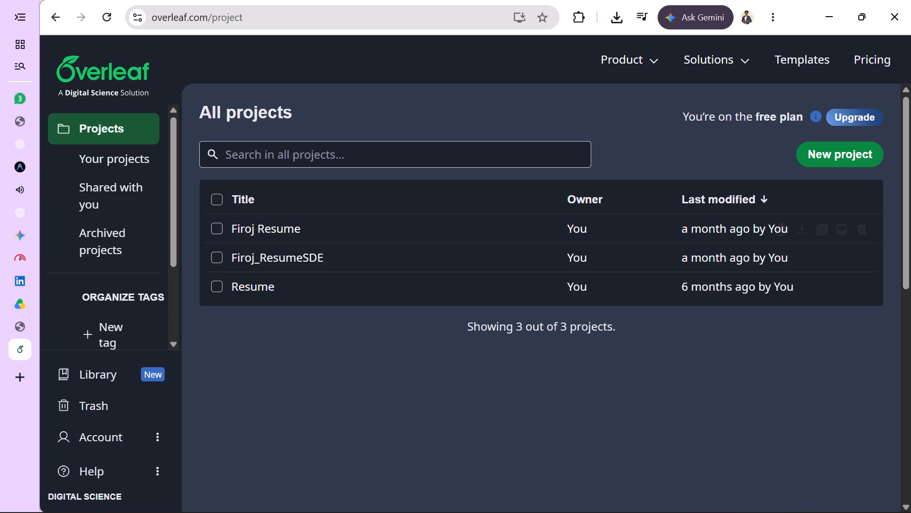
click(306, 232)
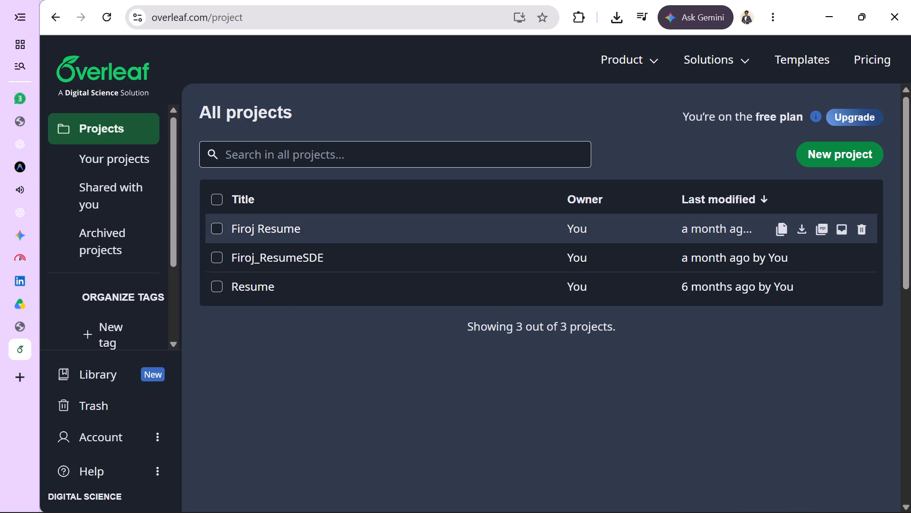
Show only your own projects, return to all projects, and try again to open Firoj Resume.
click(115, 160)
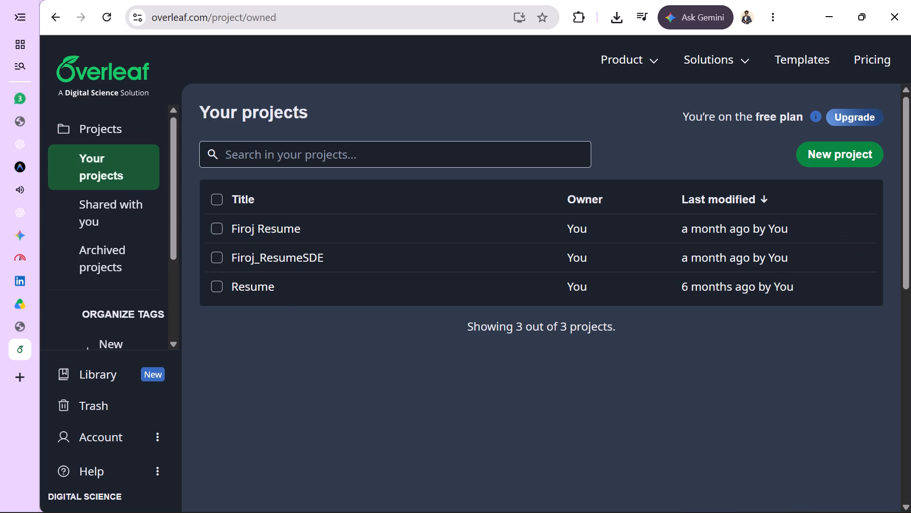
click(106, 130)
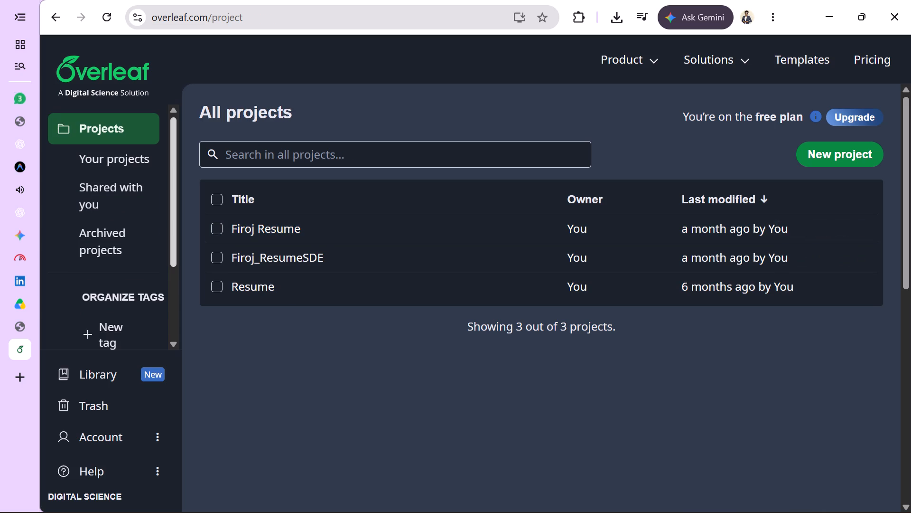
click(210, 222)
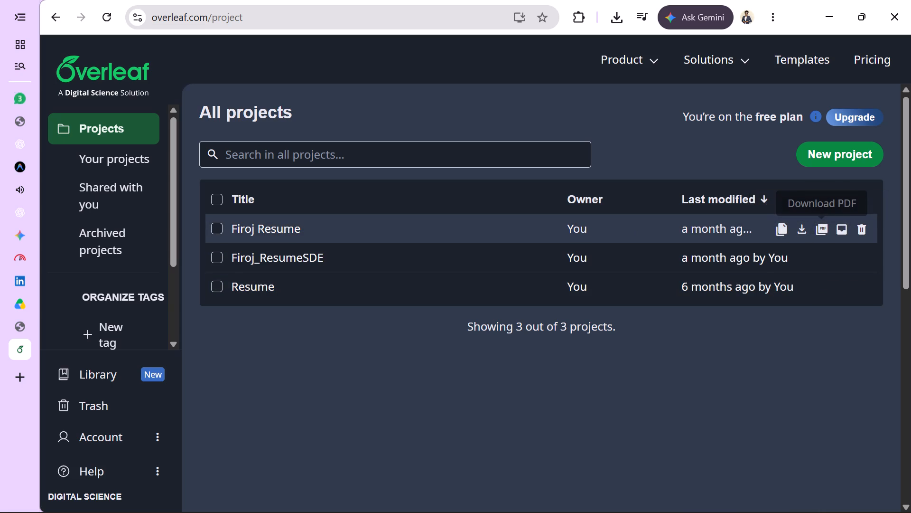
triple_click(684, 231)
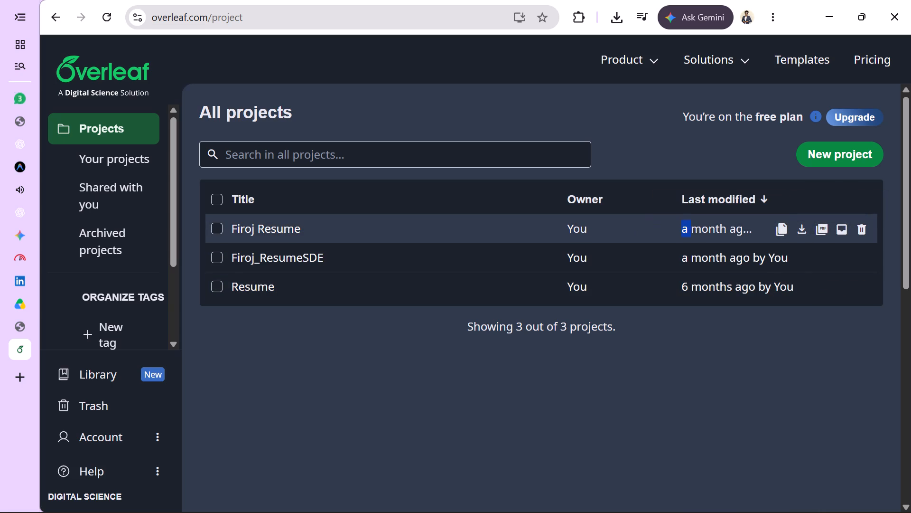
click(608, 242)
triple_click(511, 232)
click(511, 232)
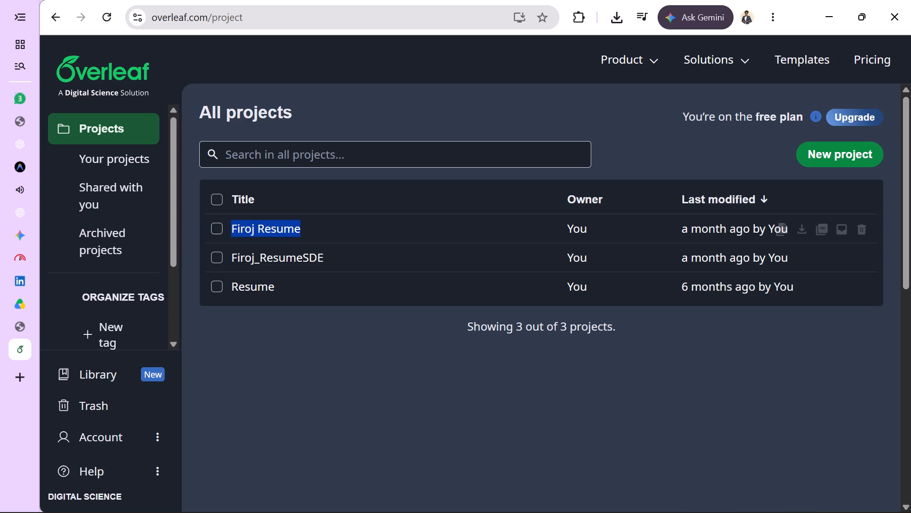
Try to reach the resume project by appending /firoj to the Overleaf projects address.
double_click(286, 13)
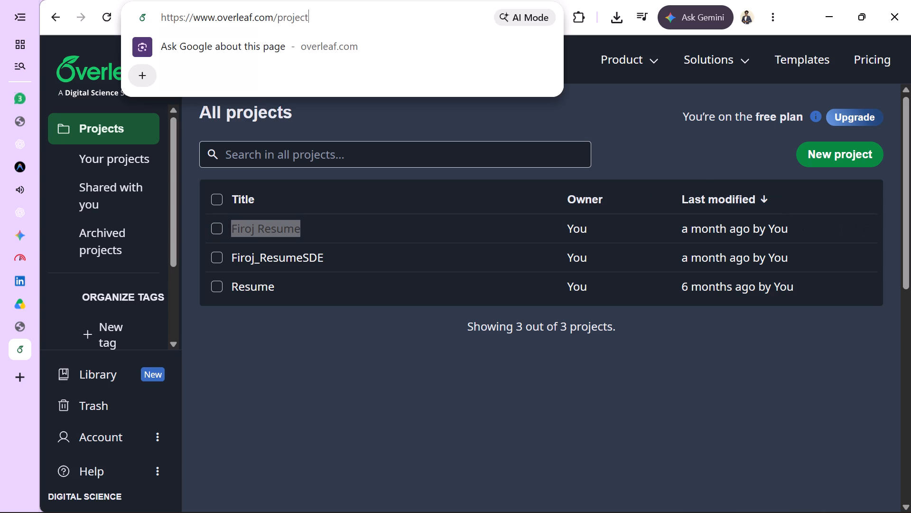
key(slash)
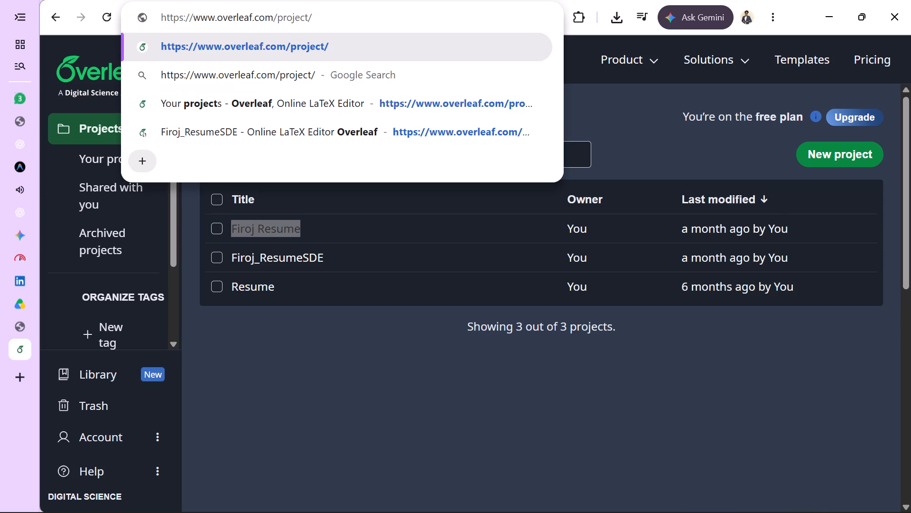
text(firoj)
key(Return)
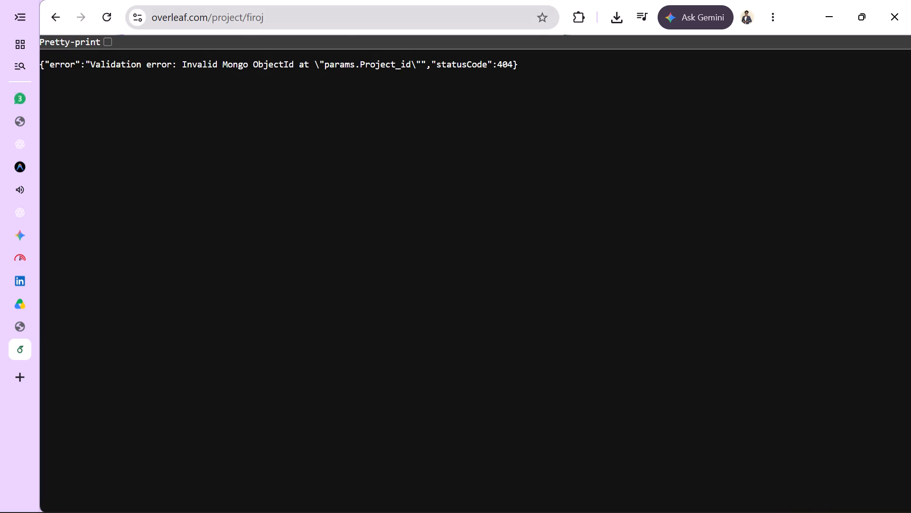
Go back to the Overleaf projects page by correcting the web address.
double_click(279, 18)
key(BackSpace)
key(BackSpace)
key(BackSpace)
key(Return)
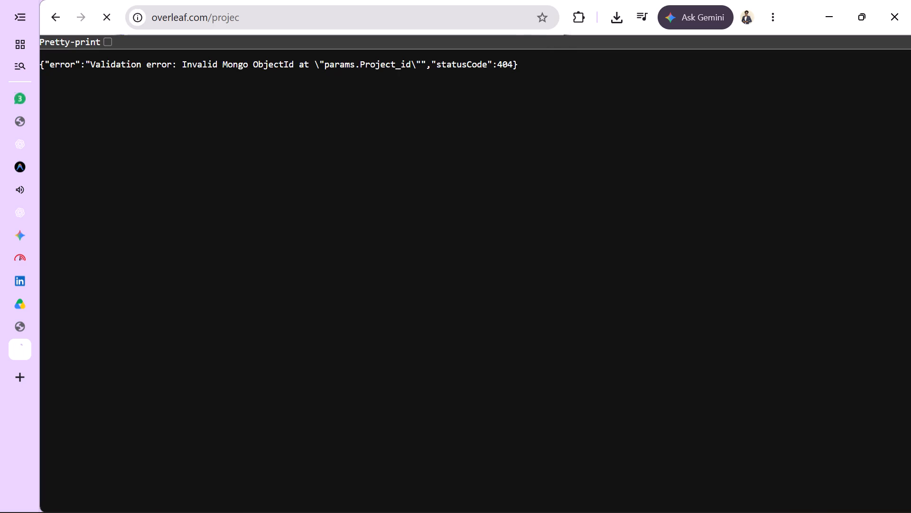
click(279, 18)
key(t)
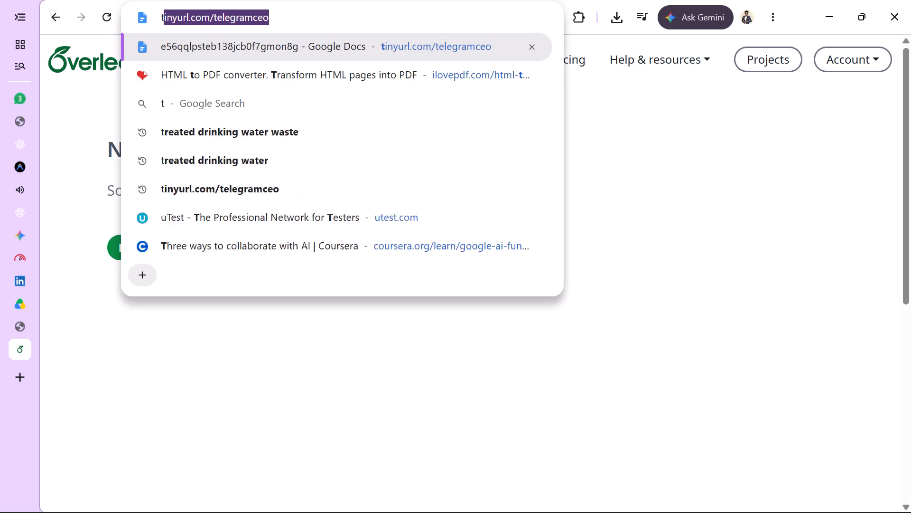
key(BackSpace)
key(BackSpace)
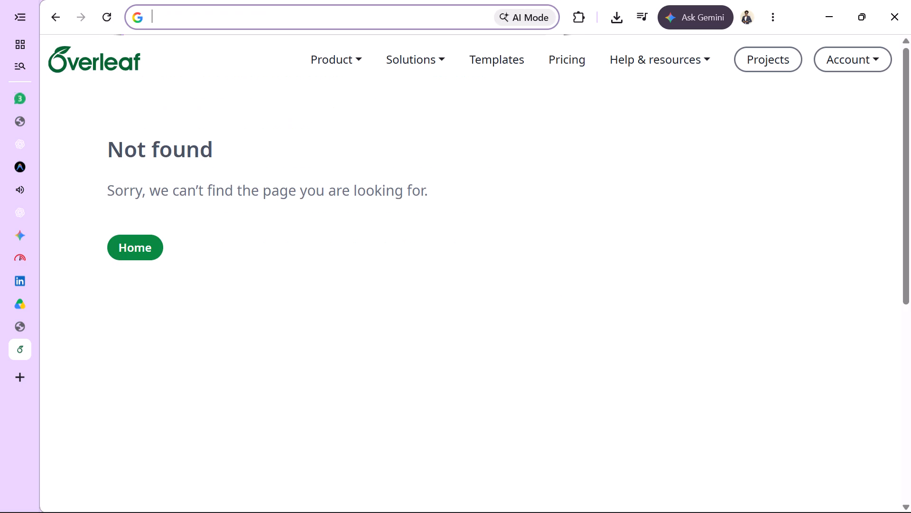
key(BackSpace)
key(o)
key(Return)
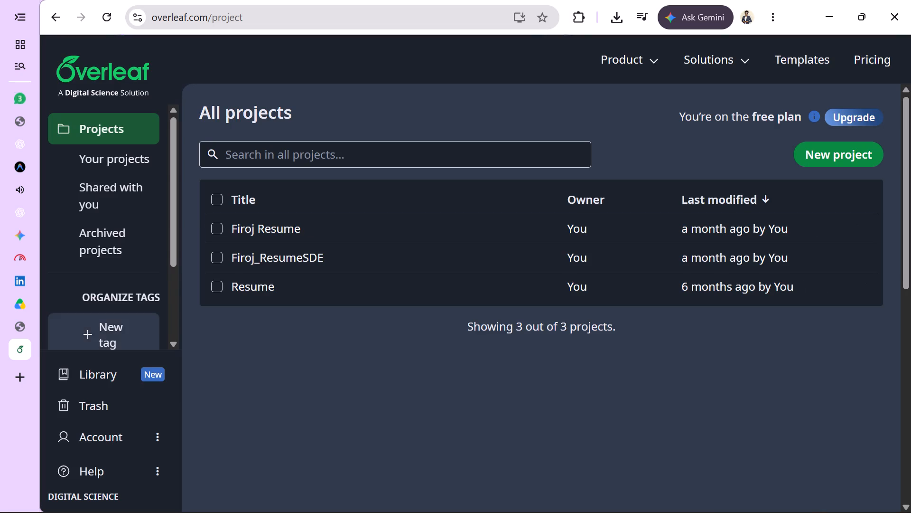
Open the Firoj Resume project in the LaTeX editor.
triple_click(265, 233)
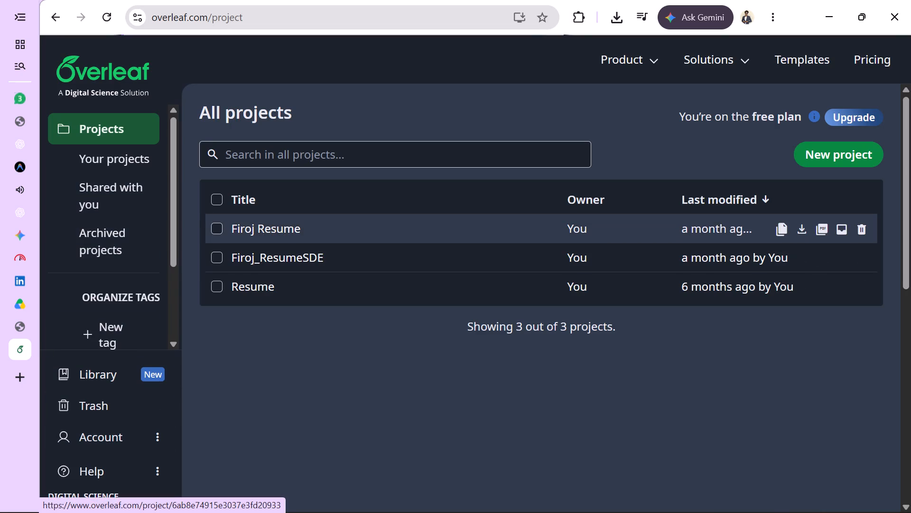
click(265, 233)
double_click(265, 233)
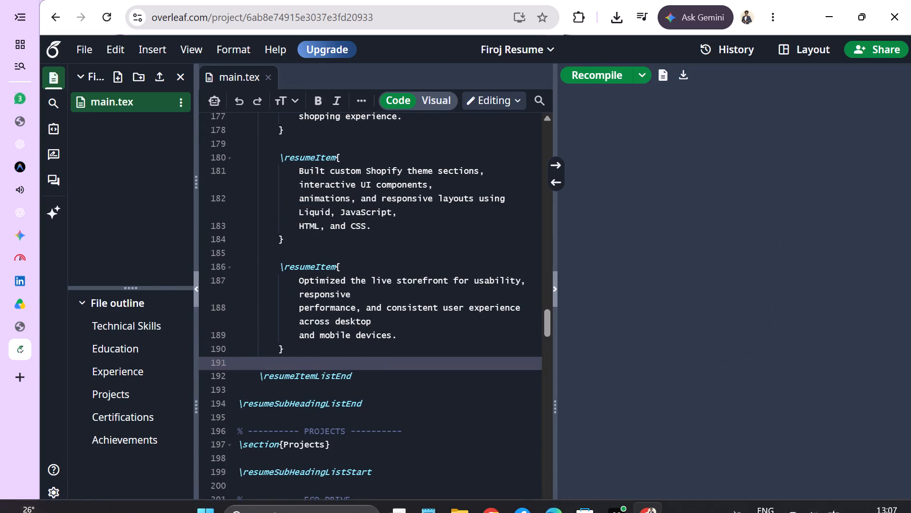
Recompile the resume to generate its PDF preview.
click(586, 78)
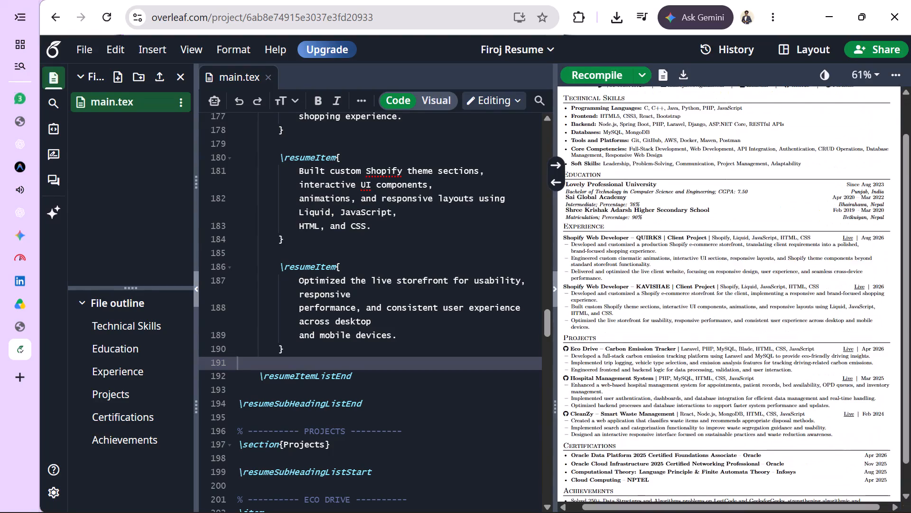
Examine the compiled resume preview from skills to achievements and the Eco Drive project entry in main.tex.
scroll(659, 271, right, 1)
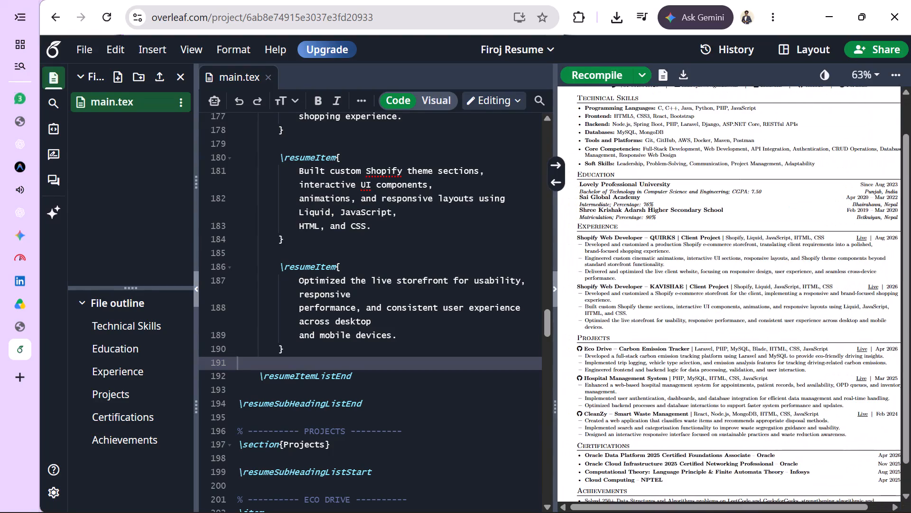
scroll(659, 271, right, 2)
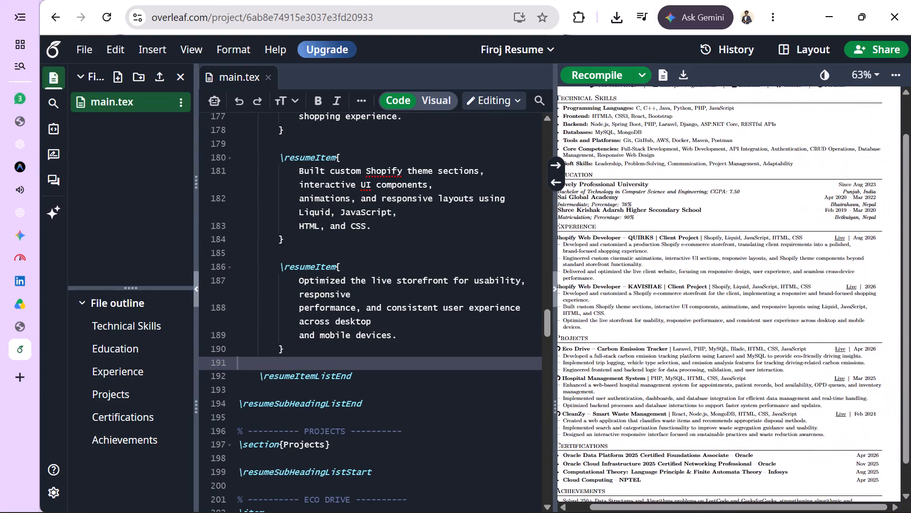
scroll(659, 271, right, 2)
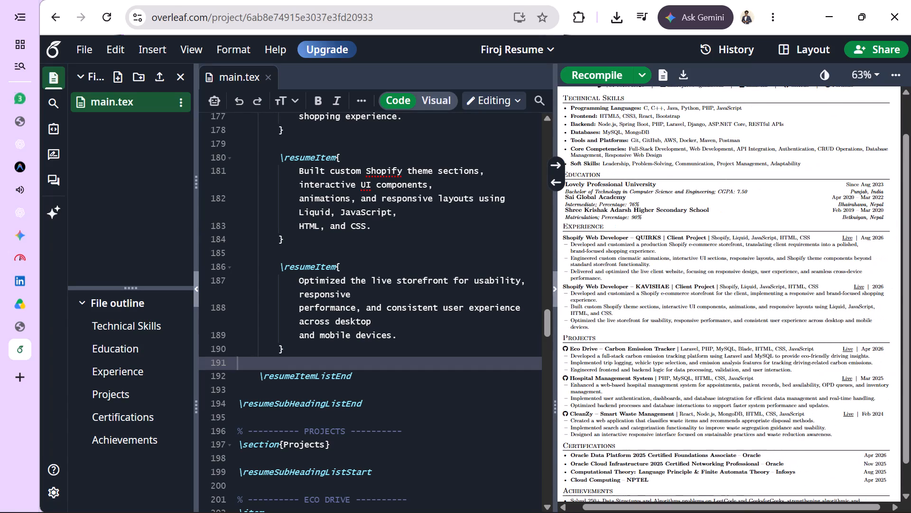
scroll(659, 271, right, 2)
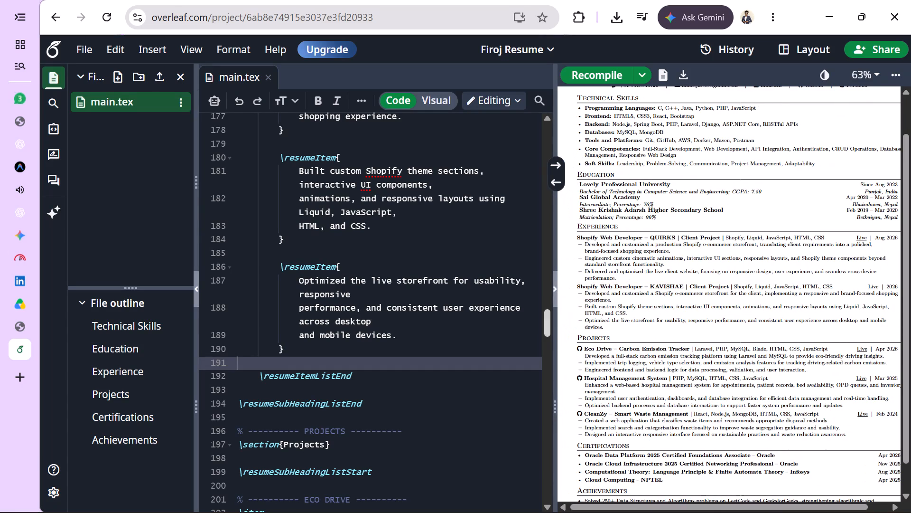
scroll(644, 319, down, 1)
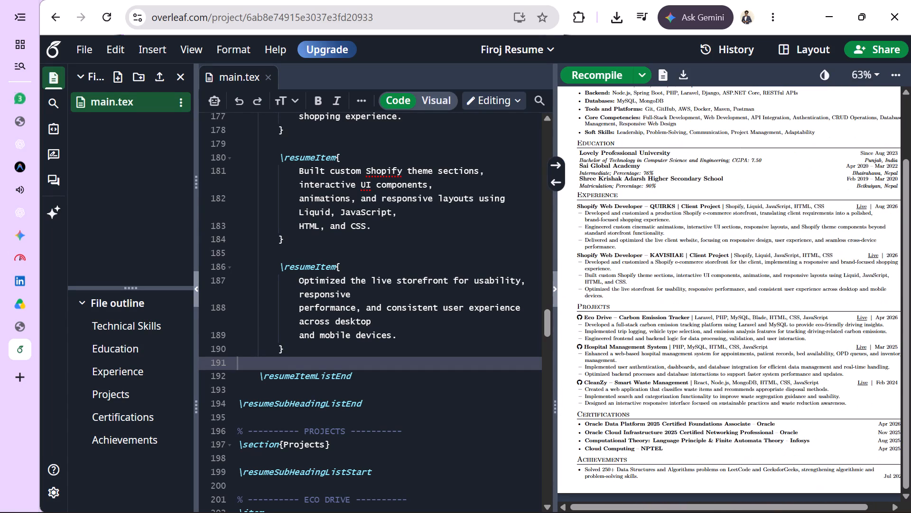
scroll(644, 319, down, 1)
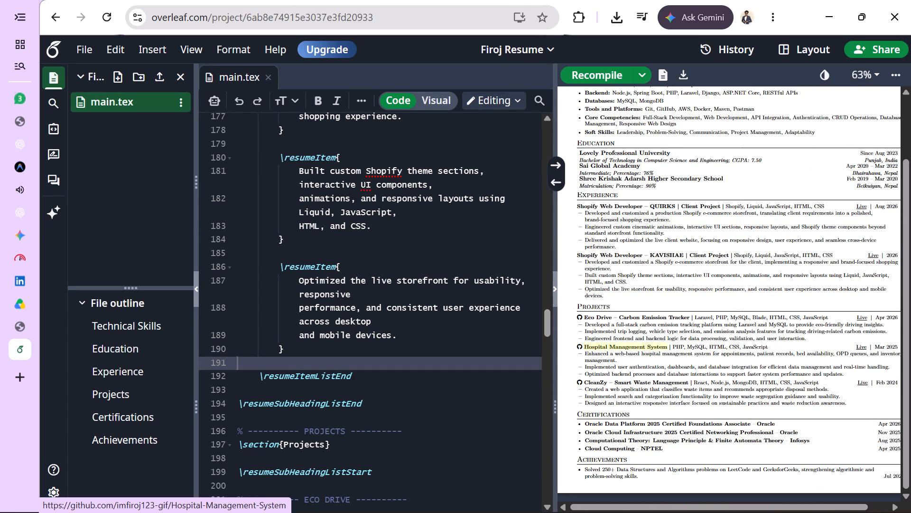
scroll(326, 370, down, 3)
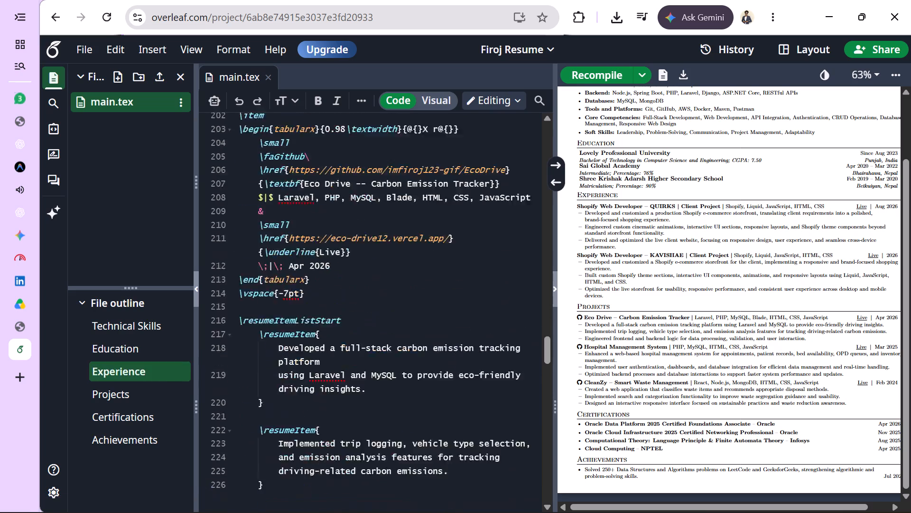
scroll(326, 370, down, 8)
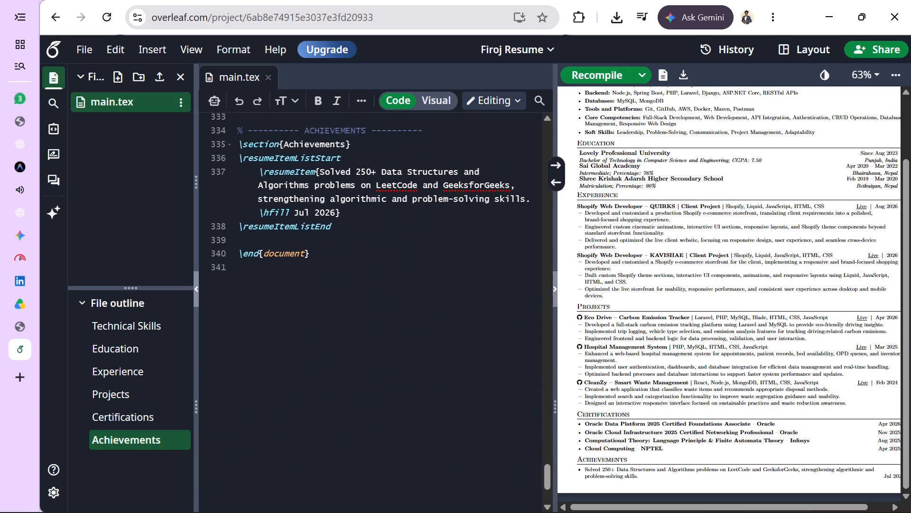
scroll(326, 370, down, 1)
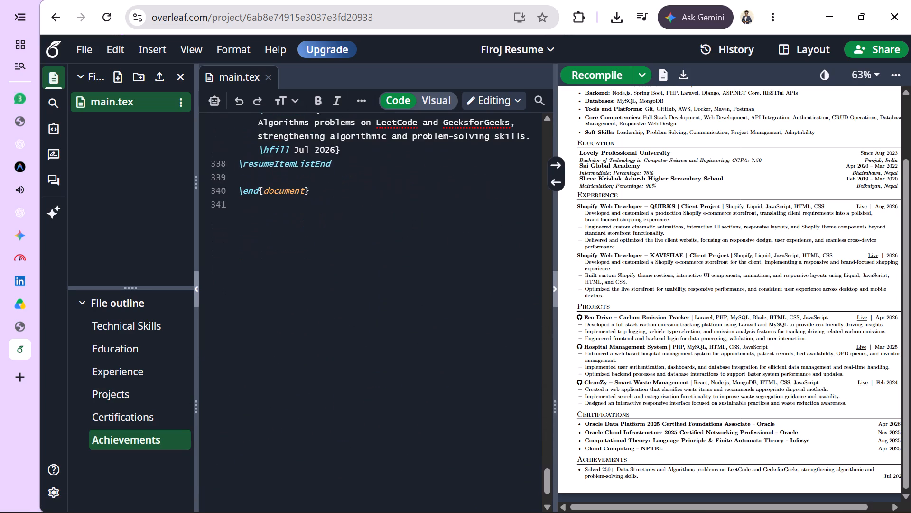
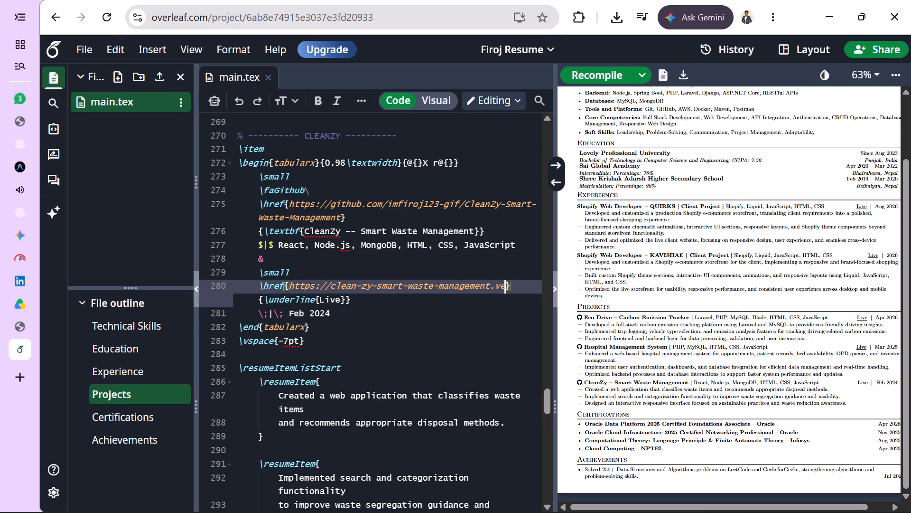
Delete the entire web address inside the \href braces of the CleanZy project's Live link in main.tex.
key(BackSpace)
key(BackSpace)
key(BackSpace)
key(BackSpace)
key(BackSpace)
key(BackSpace)
key(BackSpace)
key(BackSpace)
key(BackSpace)
key(BackSpace)
key(BackSpace)
key(BackSpace)
key(BackSpace)
key(BackSpace)
key(BackSpace)
key(BackSpace)
key(BackSpace)
key(BackSpace)
key(BackSpace)
key(BackSpace)
key(BackSpace)
key(BackSpace)
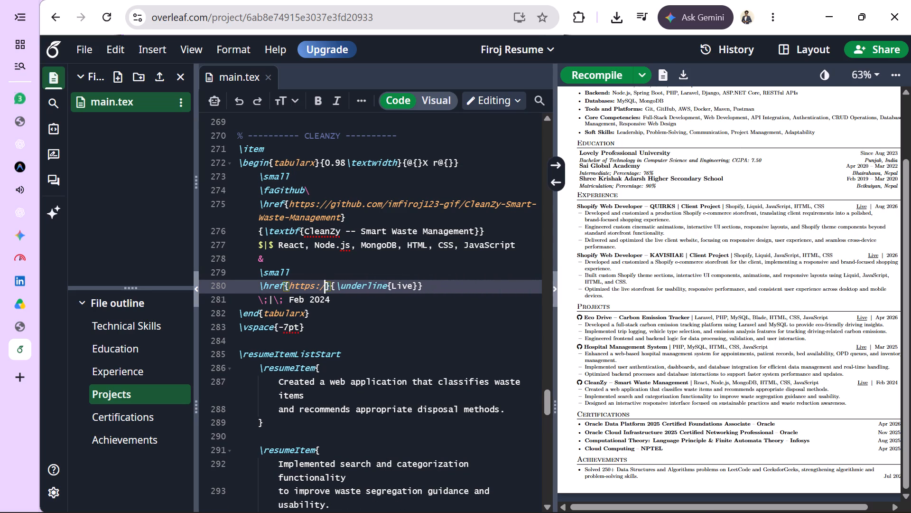
key(BackSpace)
key(BackSpace)
key(BackSpace)
key(BackSpace)
key(BackSpace)
key(BackSpace)
key(BackSpace)
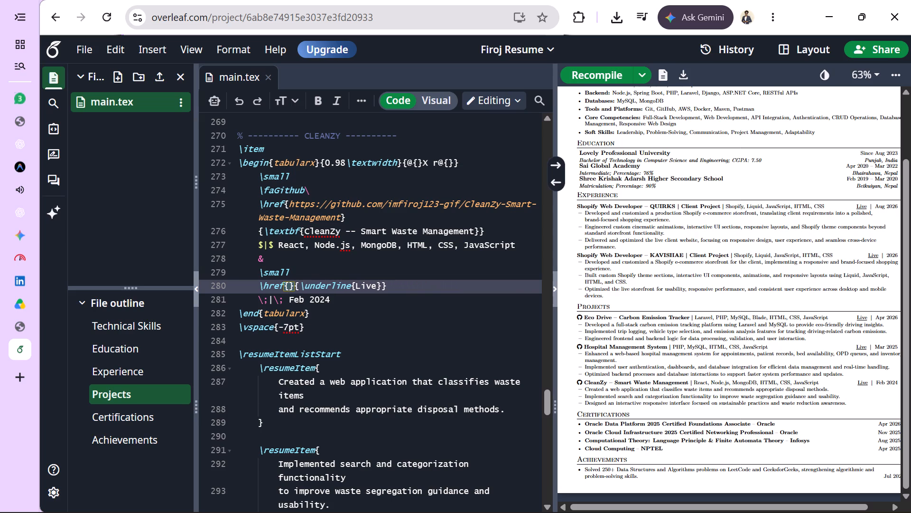
key(ctrl+v)
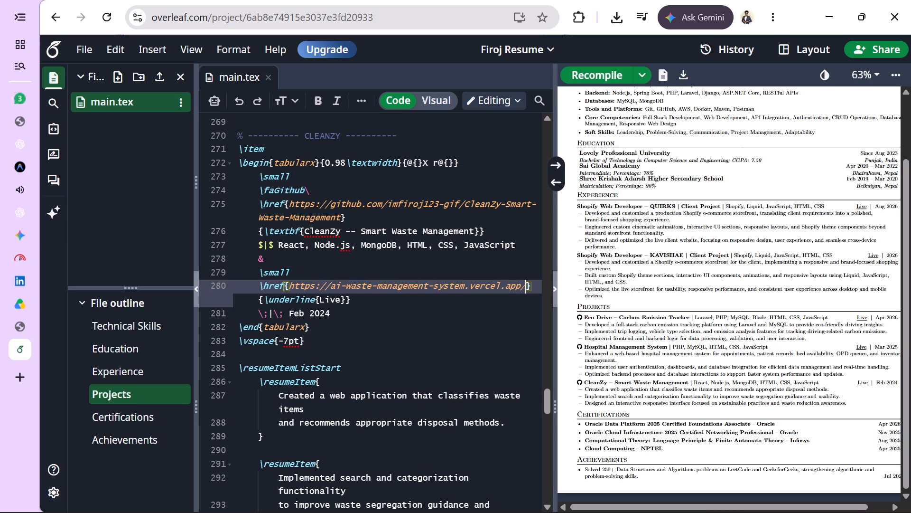
click(490, 336)
Review the CleanZy, Hospital Management and Eco Drive project entries and their Live links in the main.tex source.
scroll(428, 285, up, 1)
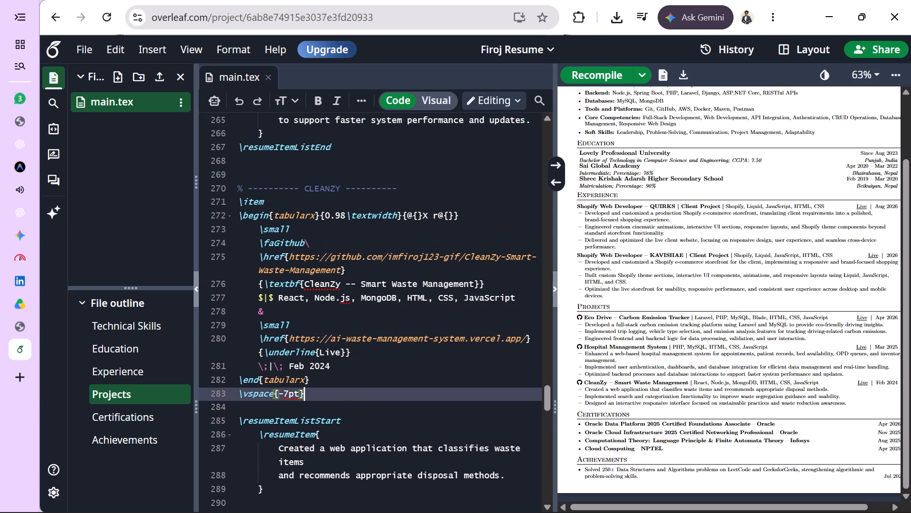
scroll(371, 284, up, 2)
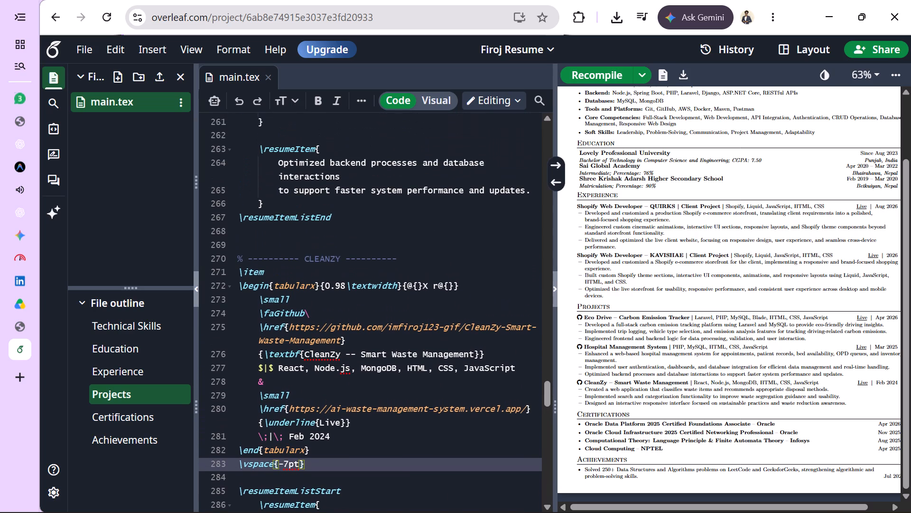
scroll(371, 284, up, 1)
scroll(371, 284, down, 2)
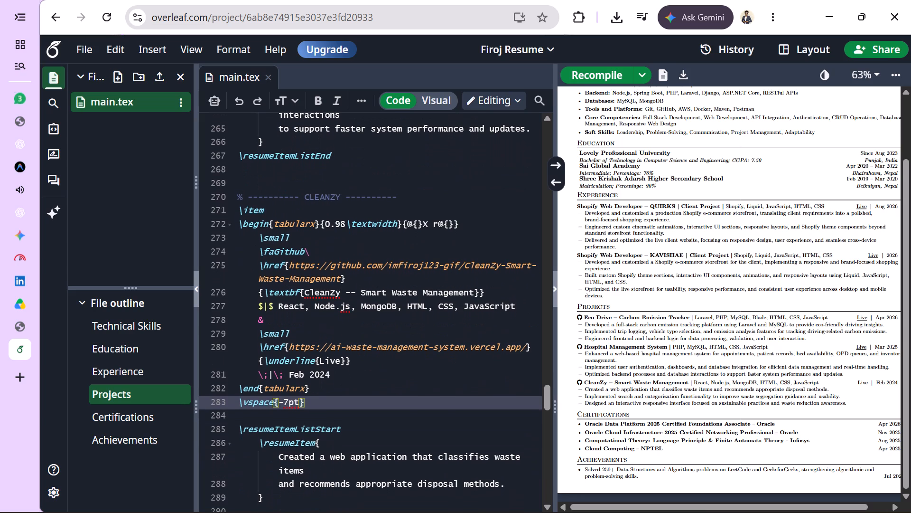
scroll(371, 284, down, 1)
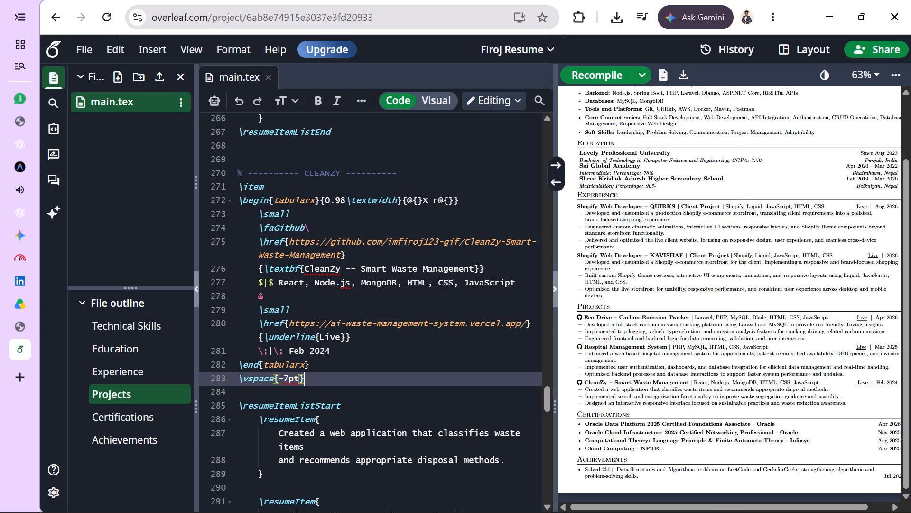
scroll(403, 290, up, 2)
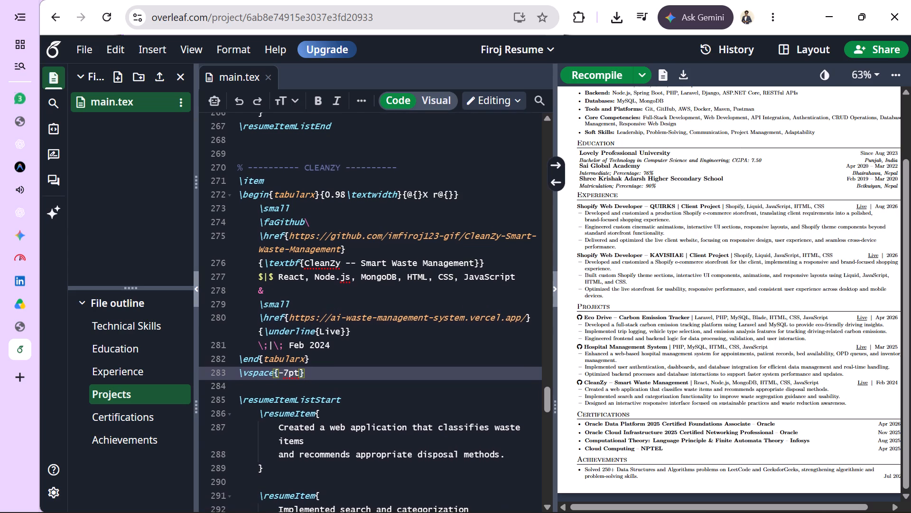
scroll(403, 290, up, 4)
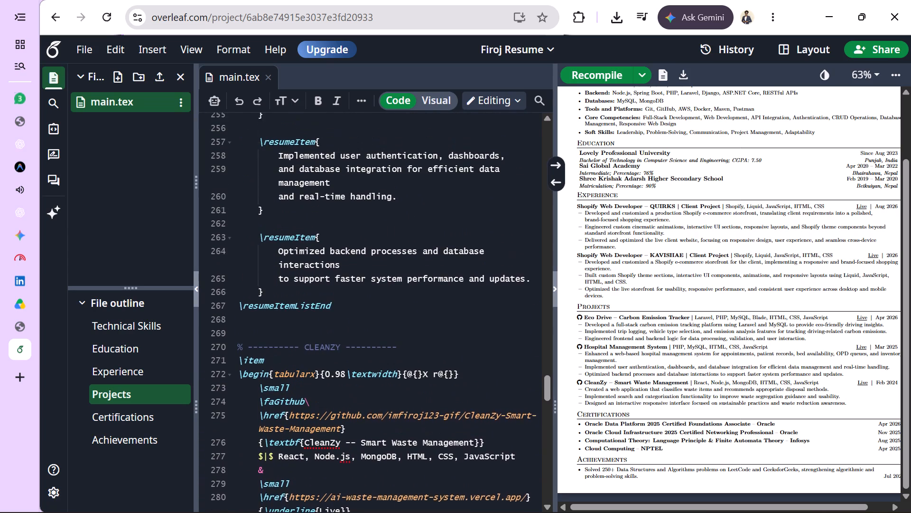
scroll(403, 290, up, 3)
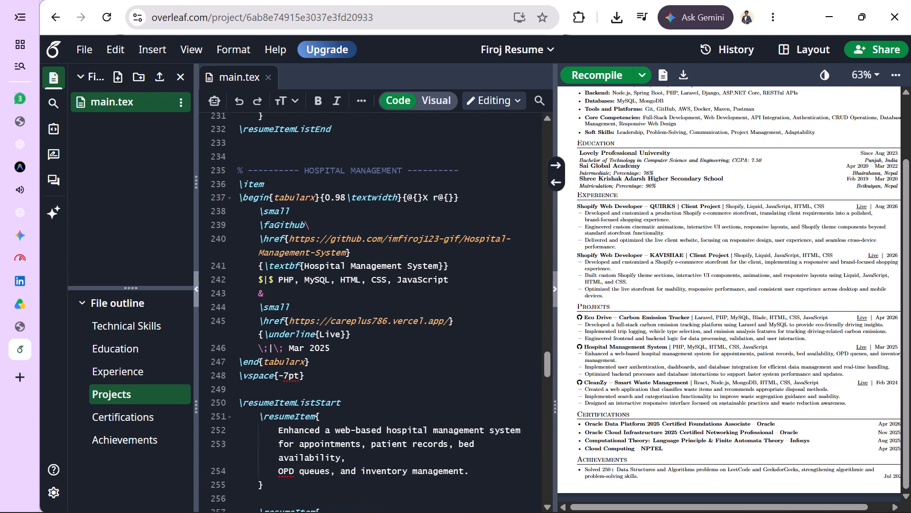
scroll(403, 290, up, 5)
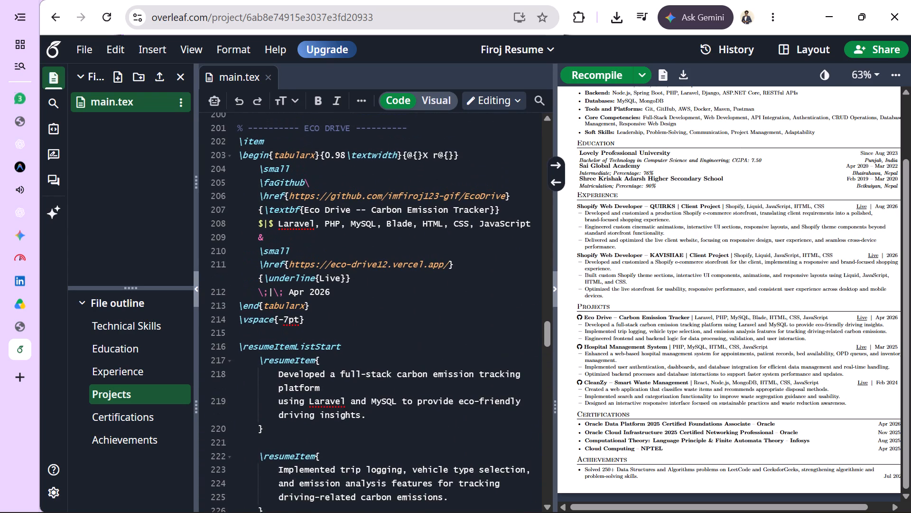
scroll(403, 290, up, 1)
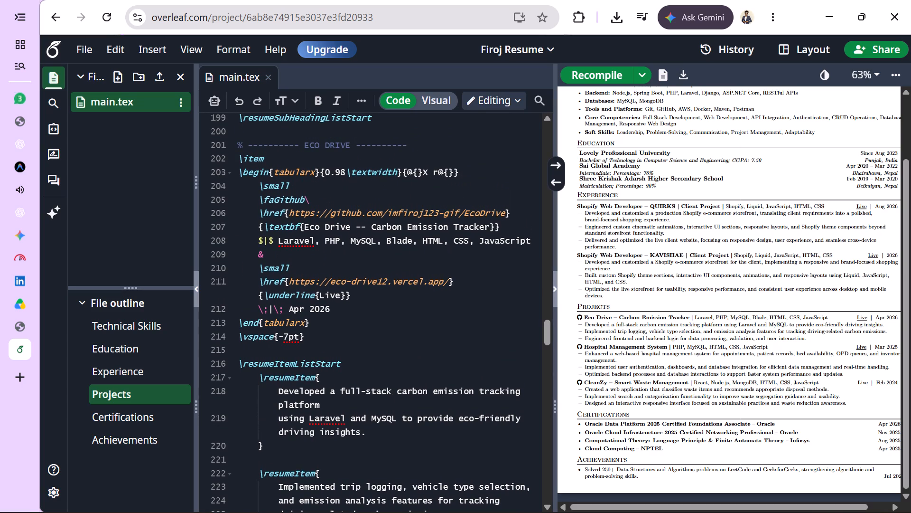
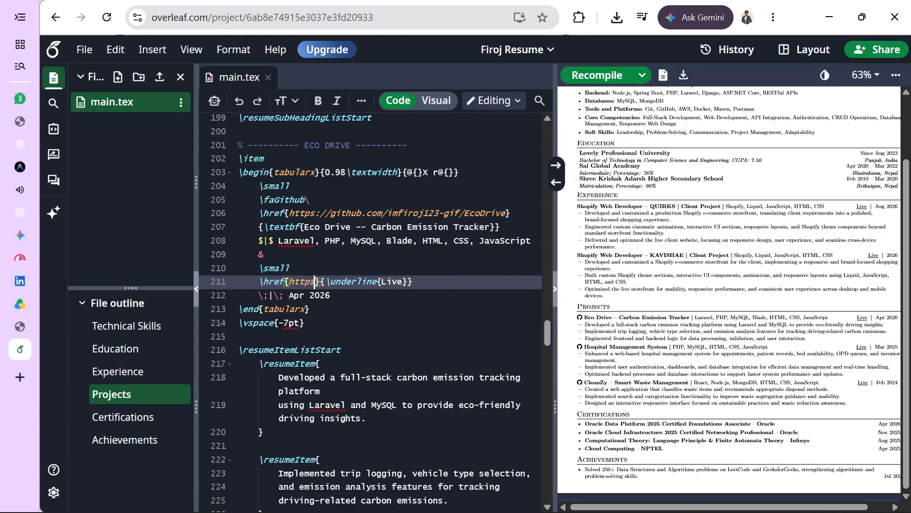
key(BackSpace)
key(BackSpace)
key(BackSpace)
key(BackSpace)
key(BackSpace)
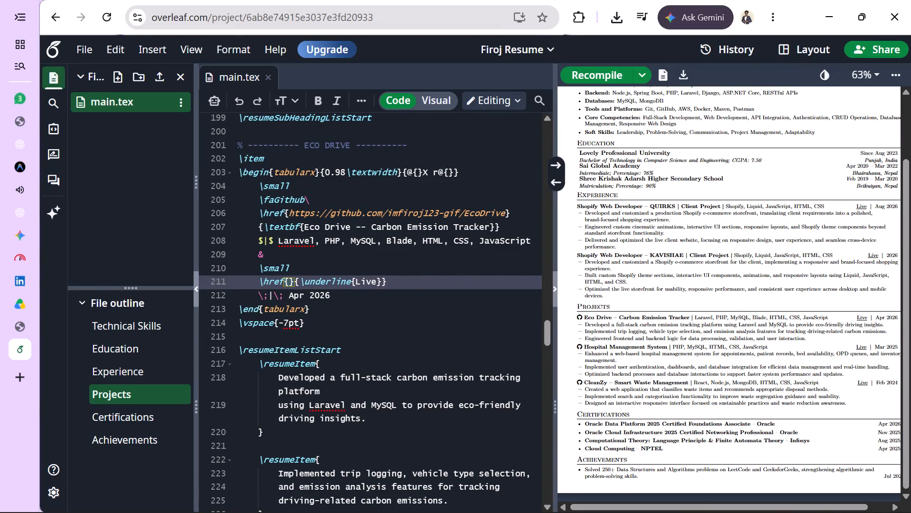
key(ctrl+v)
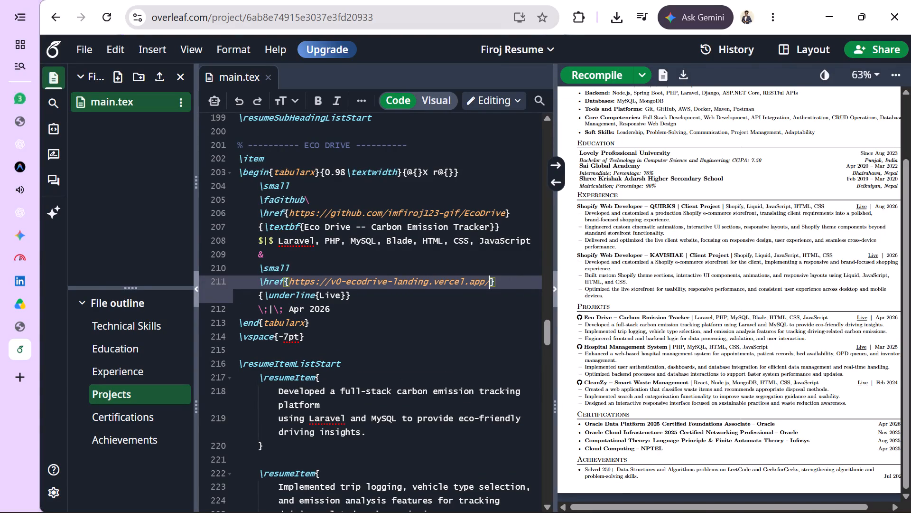
click(509, 292)
Examine the Education and Experience entries in the main.tex source.
scroll(425, 256, up, 10)
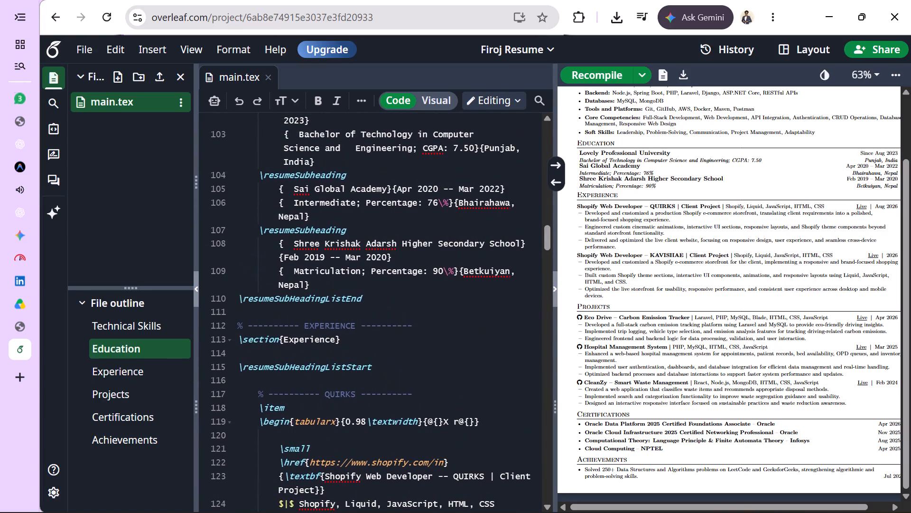
Set the CGPA in the Lovely Professional University education entry of main.tex to 7.80 and recompile the resume.
scroll(425, 256, up, 5)
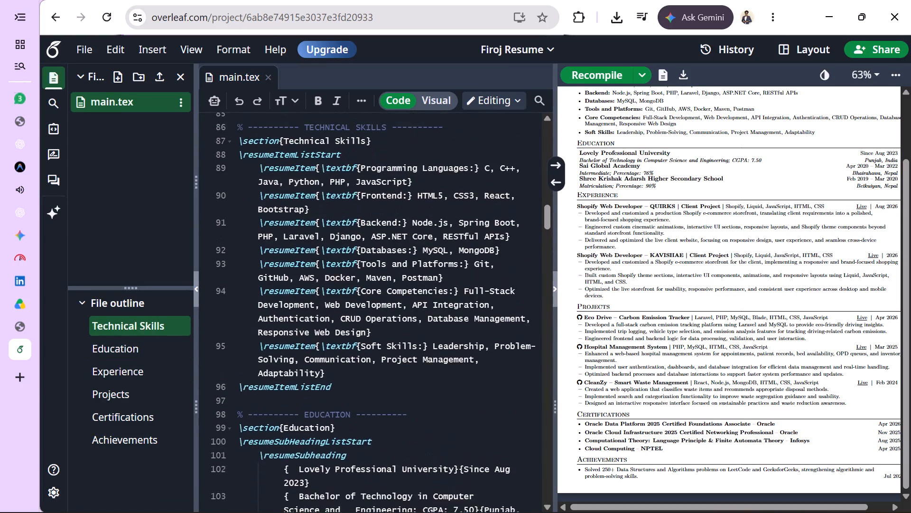
scroll(425, 256, up, 3)
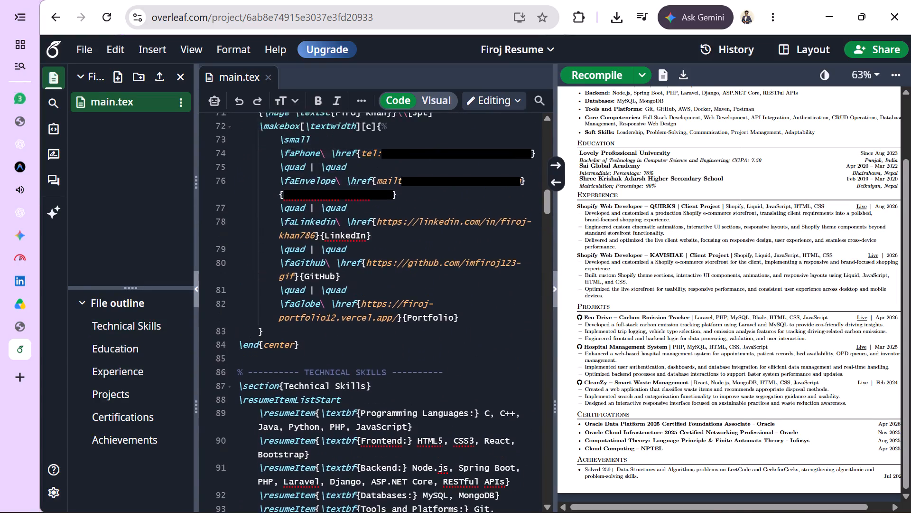
scroll(425, 256, up, 3)
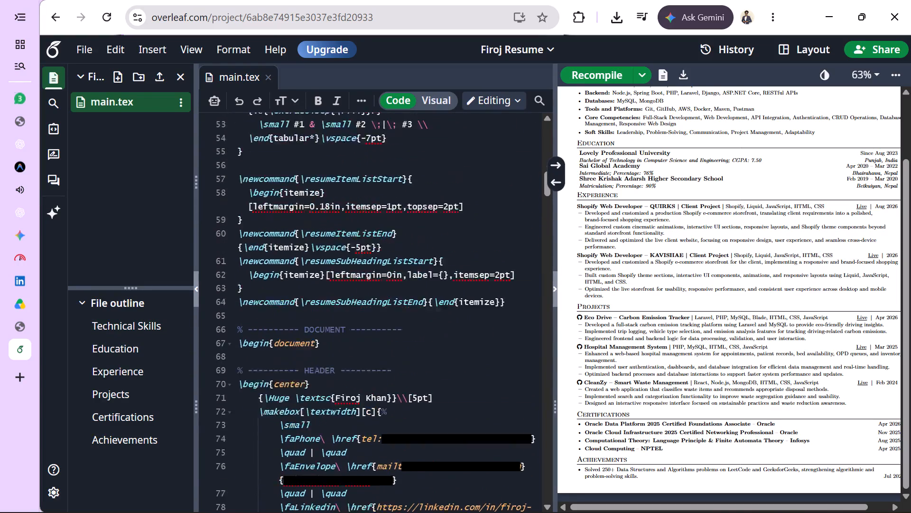
scroll(425, 256, up, 5)
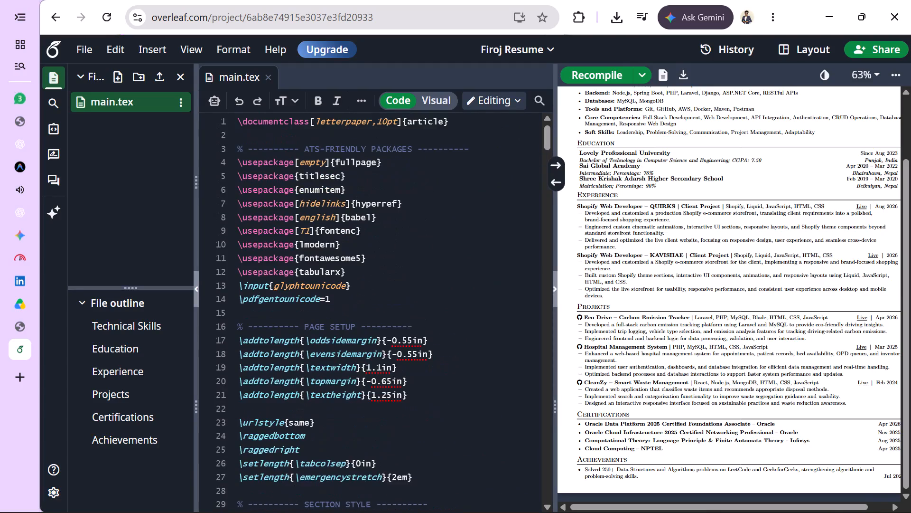
scroll(425, 256, down, 7)
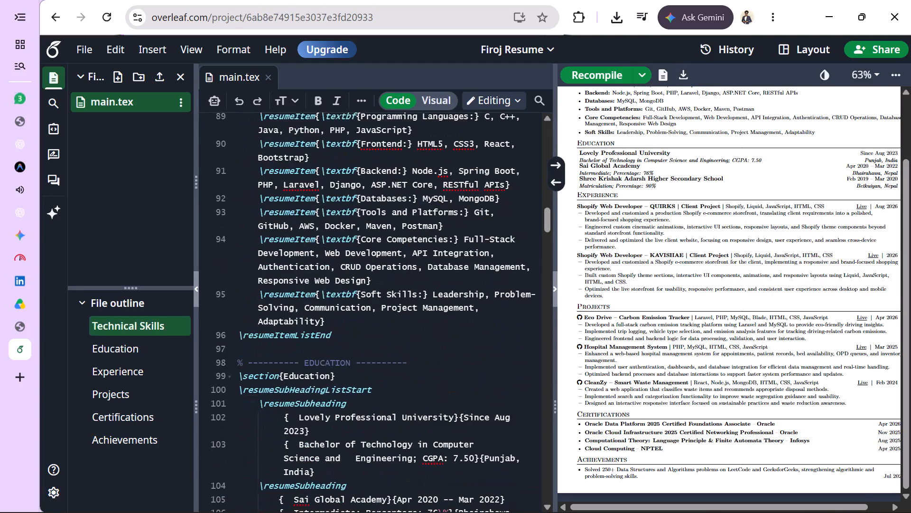
scroll(425, 256, down, 1)
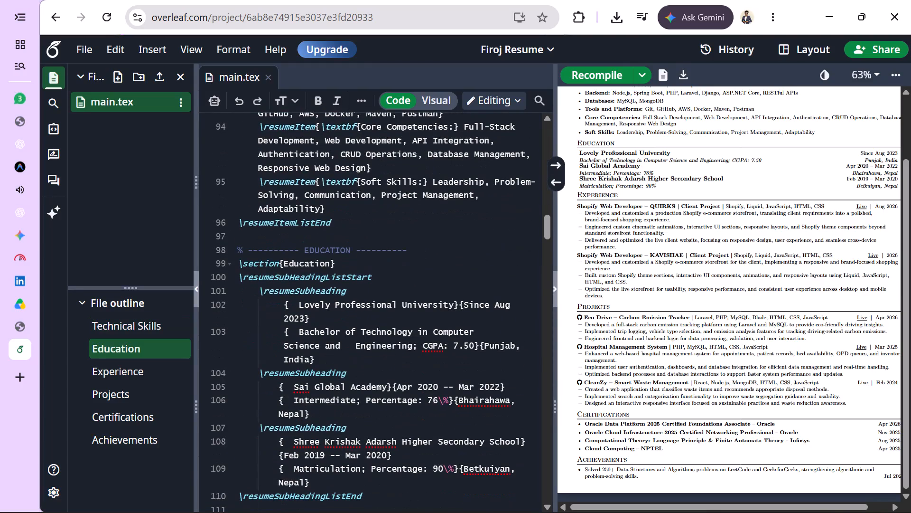
click(469, 349)
key(BackSpace)
key(8)
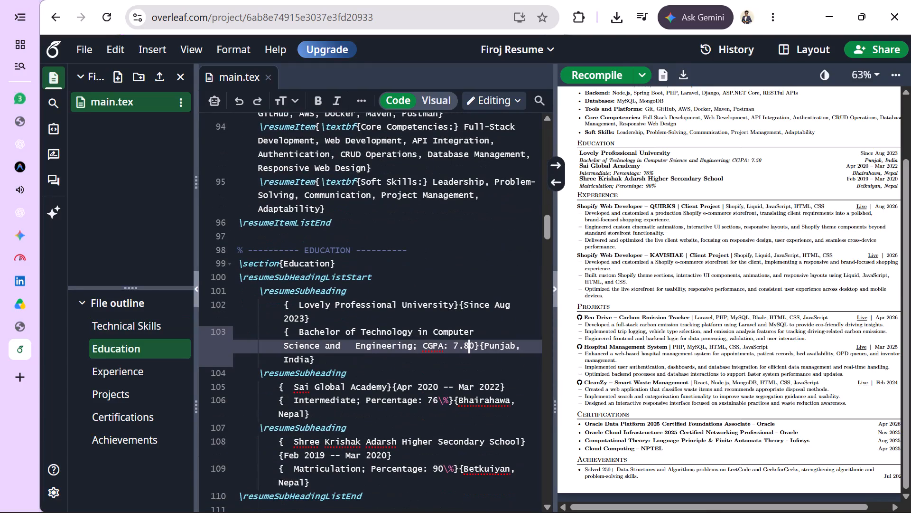
click(587, 69)
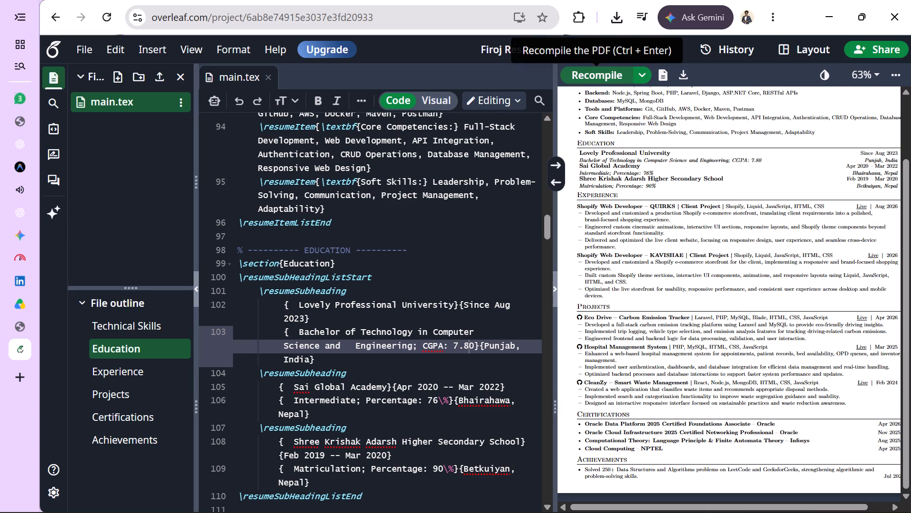
Open the Eco Drive project's Live link from the compiled resume to check its target, and close the page.
click(860, 317)
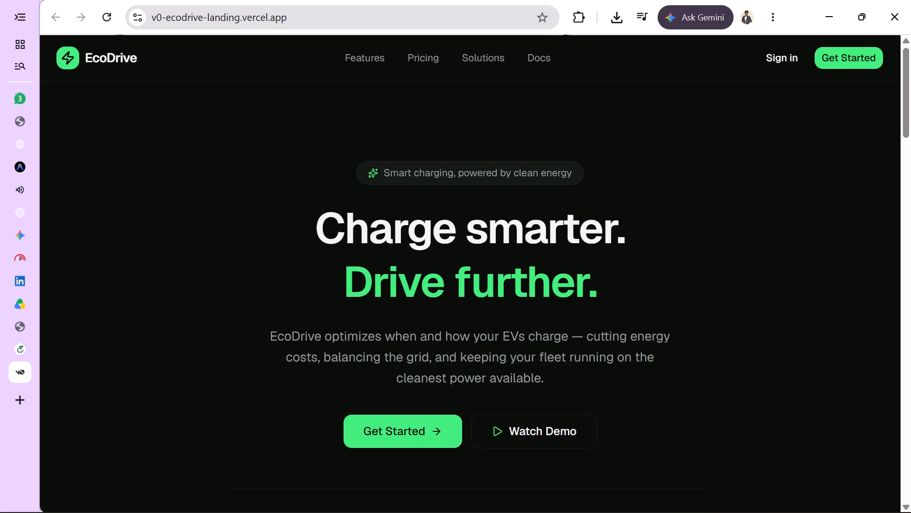
click(18, 370)
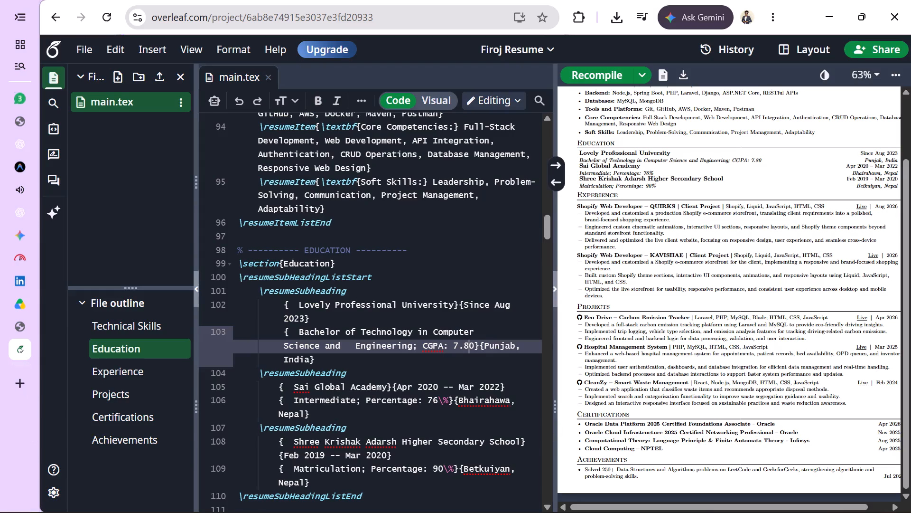
Review the compiled resume, reopen Eco Drive's Live link and check the site's Features, Pricing, Solutions, Docs and logo links.
scroll(634, 171, up, 2)
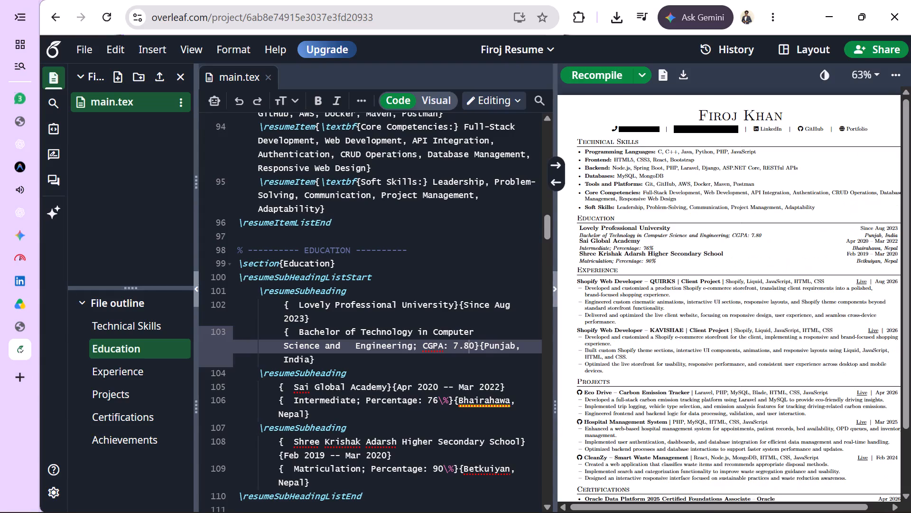
scroll(634, 171, up, 1)
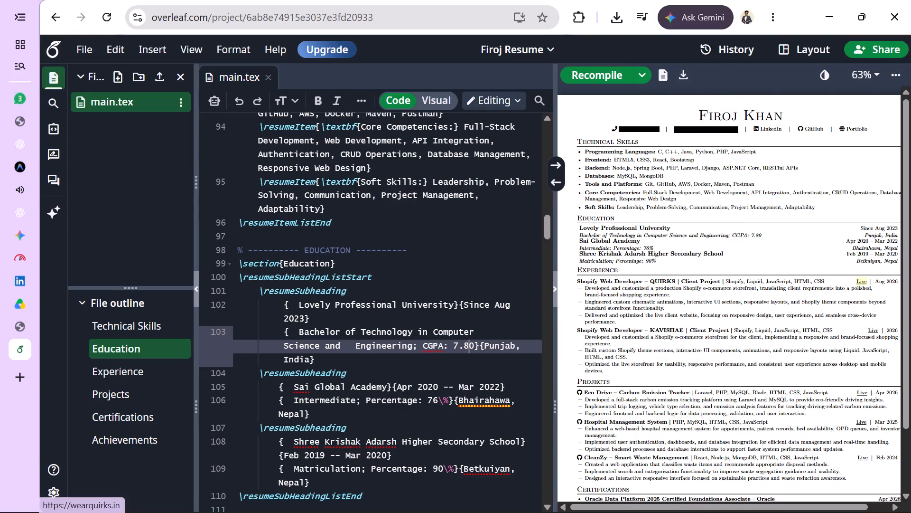
scroll(854, 405, down, 1)
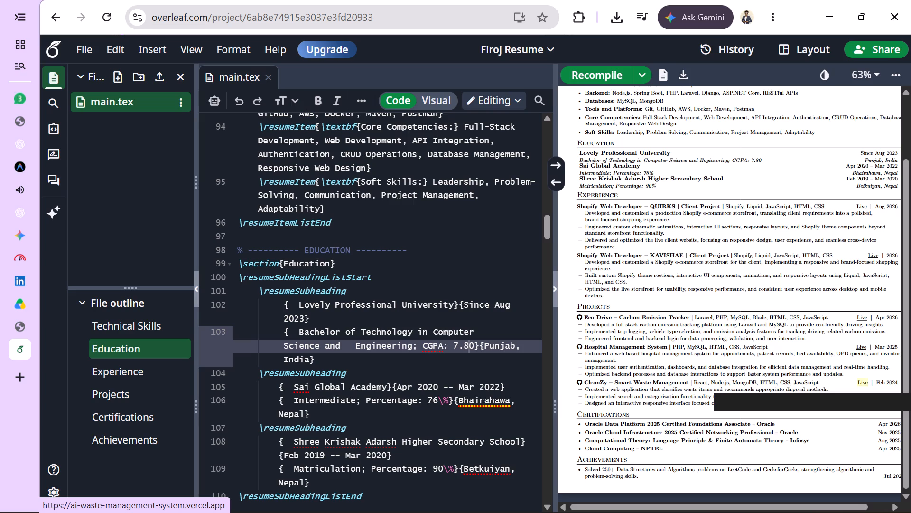
click(862, 315)
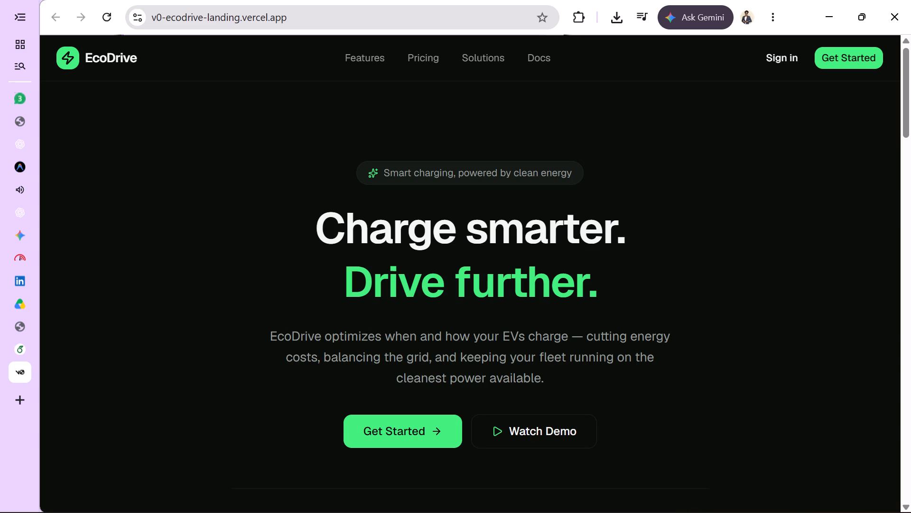
click(376, 65)
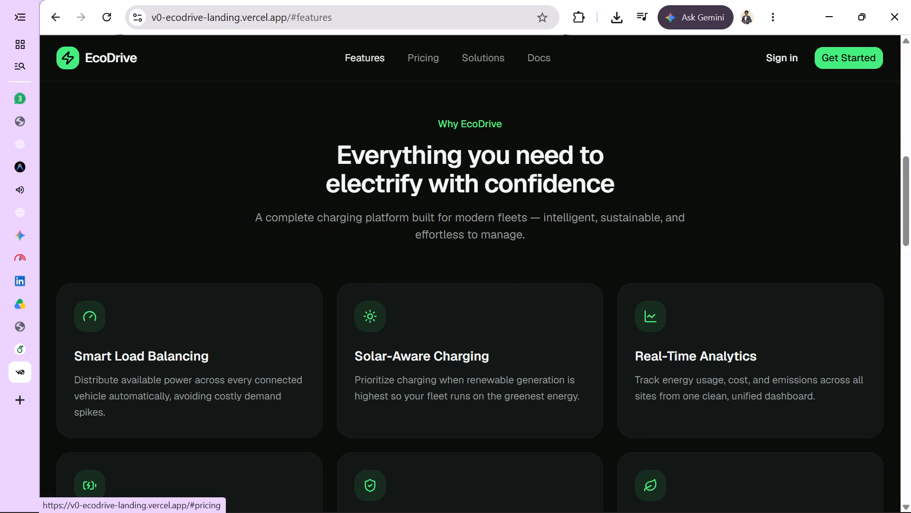
click(426, 65)
click(493, 69)
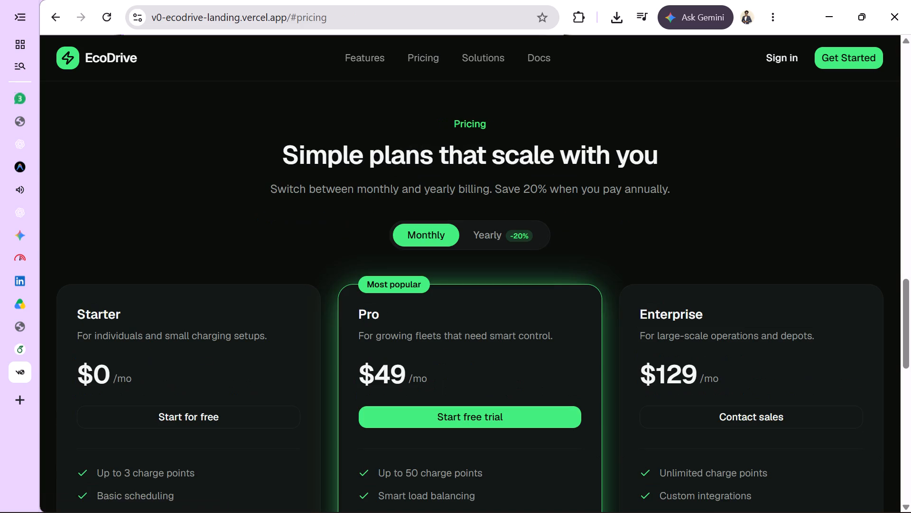
click(484, 60)
click(539, 65)
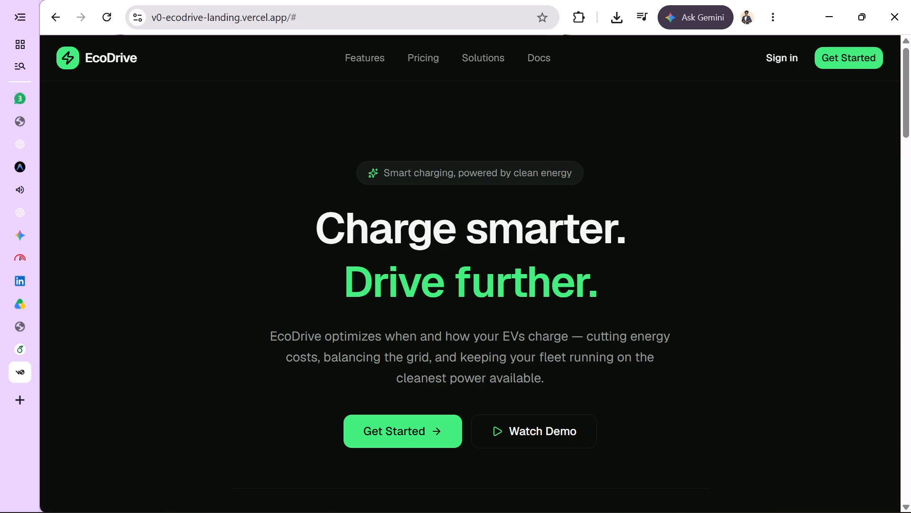
click(367, 55)
scroll(329, 236, down, 7)
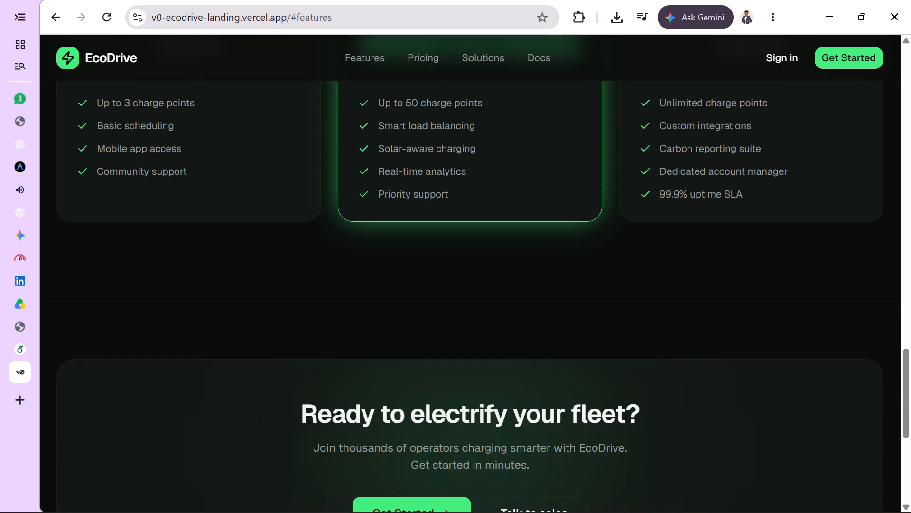
scroll(329, 236, down, 1)
scroll(329, 236, up, 17)
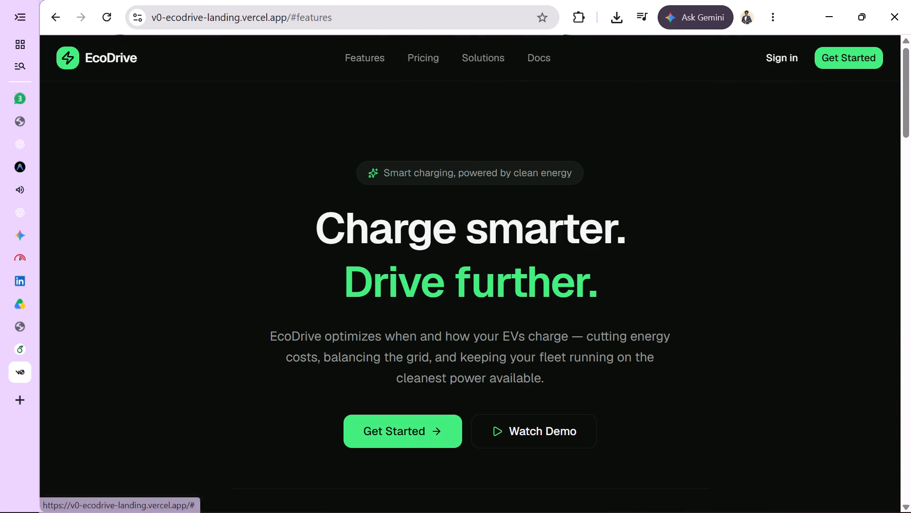
click(120, 59)
scroll(251, 244, up, 2)
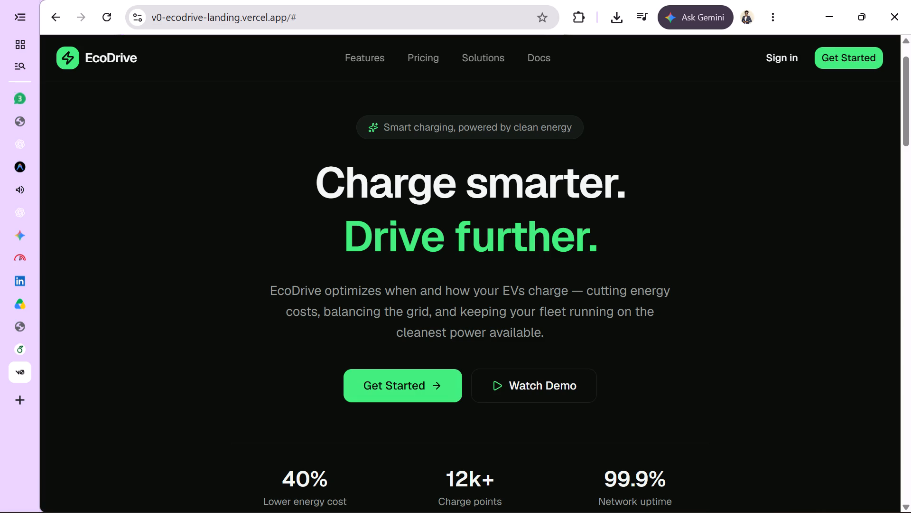
Inspect the EcoDrive page with the developer tools open, and close the tools and the page.
key(ctrl+shift+i)
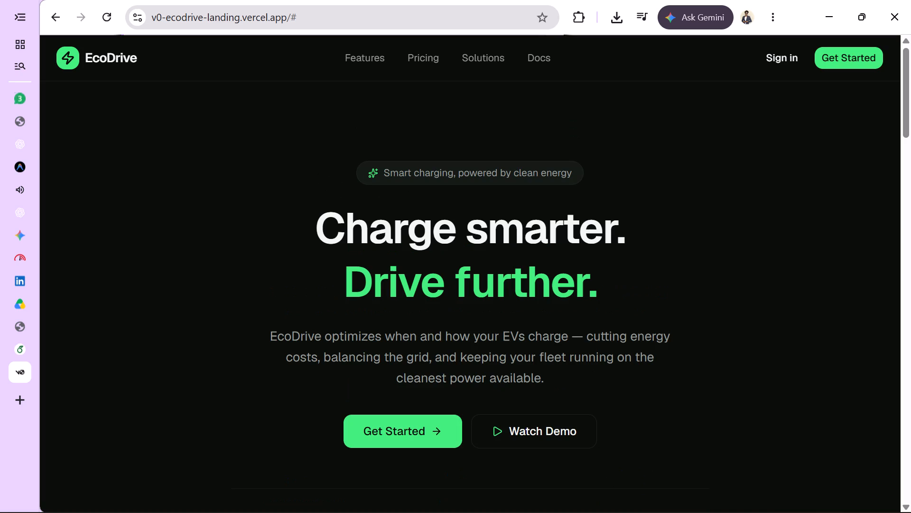
scroll(197, 318, down, 5)
scroll(197, 318, up, 1)
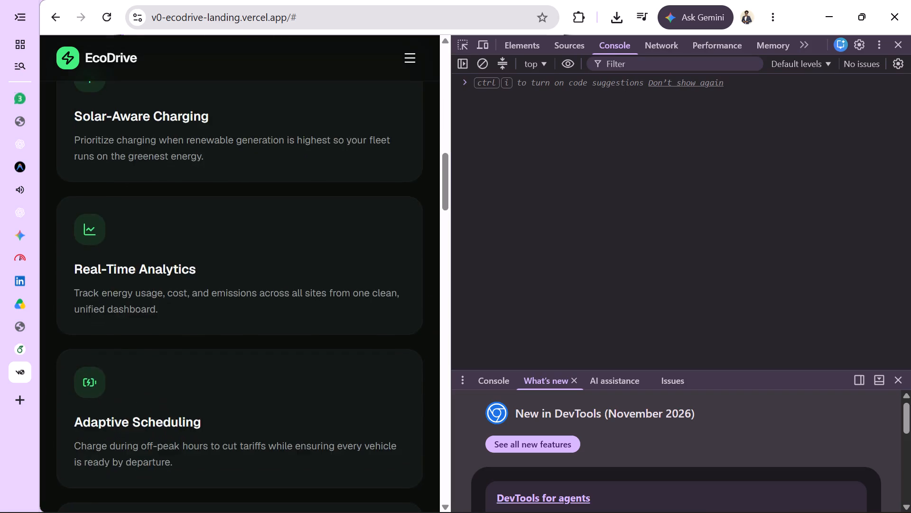
scroll(197, 318, up, 1)
key(ctrl+shift+i)
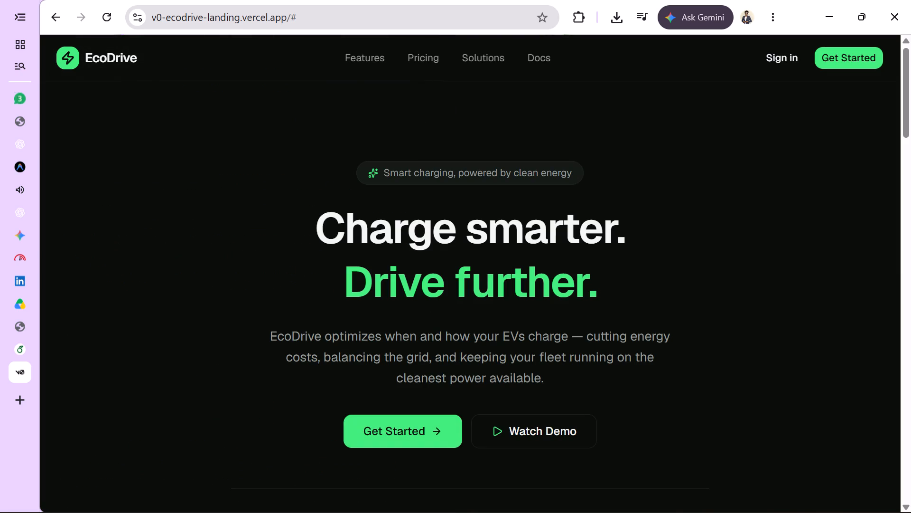
click(20, 369)
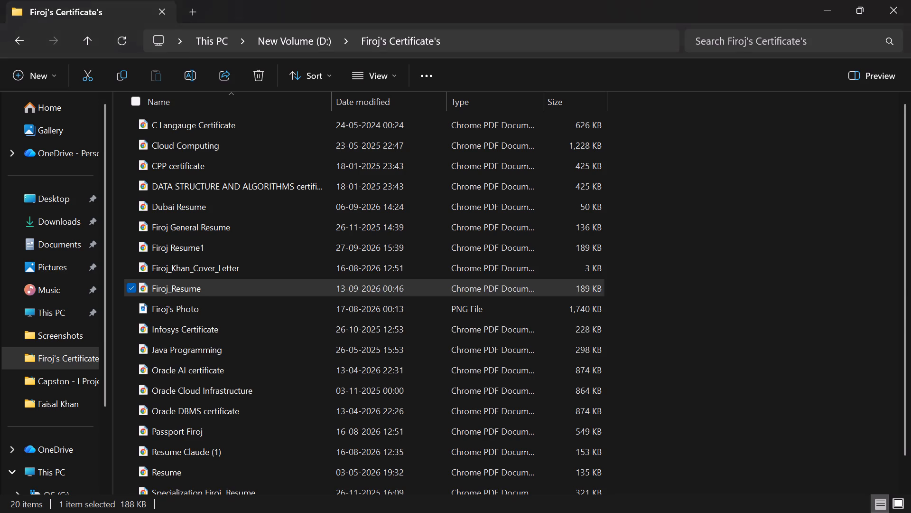
Delete the Firoj Resume1 PDF from the Firoj's Certificate's folder in File Explorer.
click(199, 243)
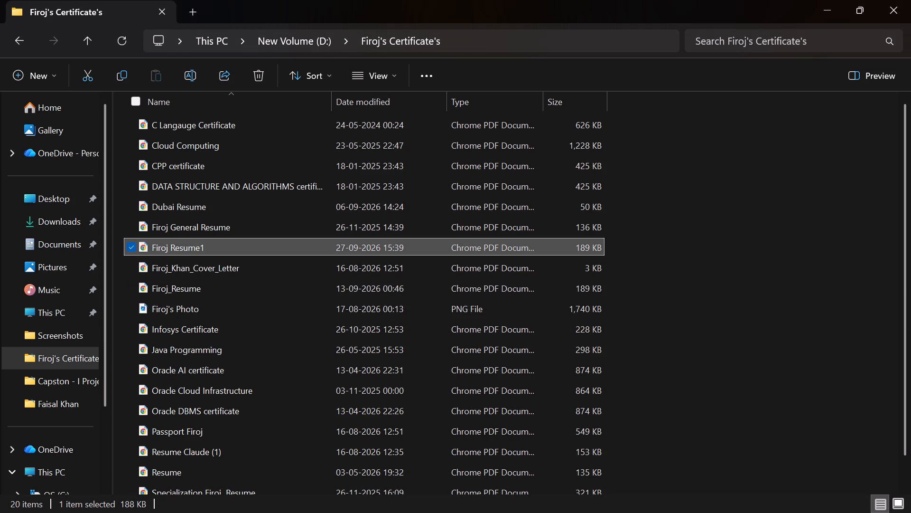
key(Delete)
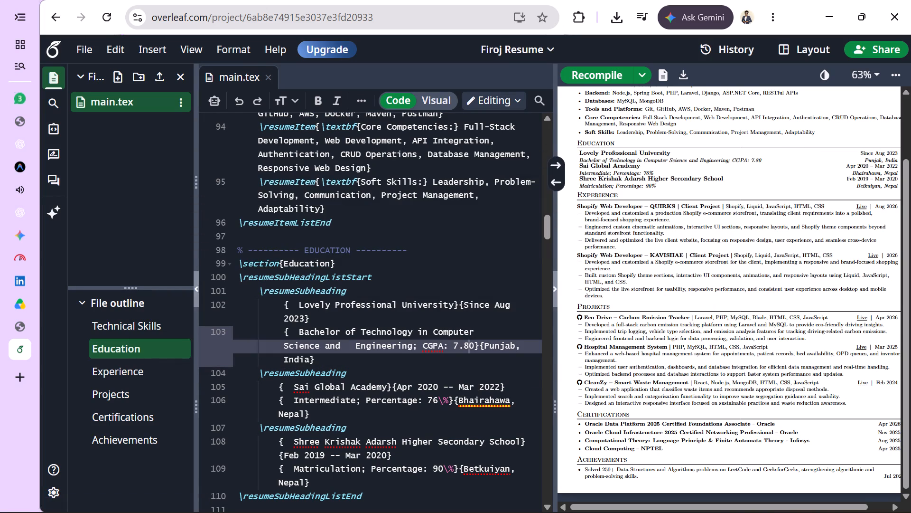
In Chrome, reopen Eco Drive's Live link from the resume, check the site down to its footer Features link, and close it.
click(860, 320)
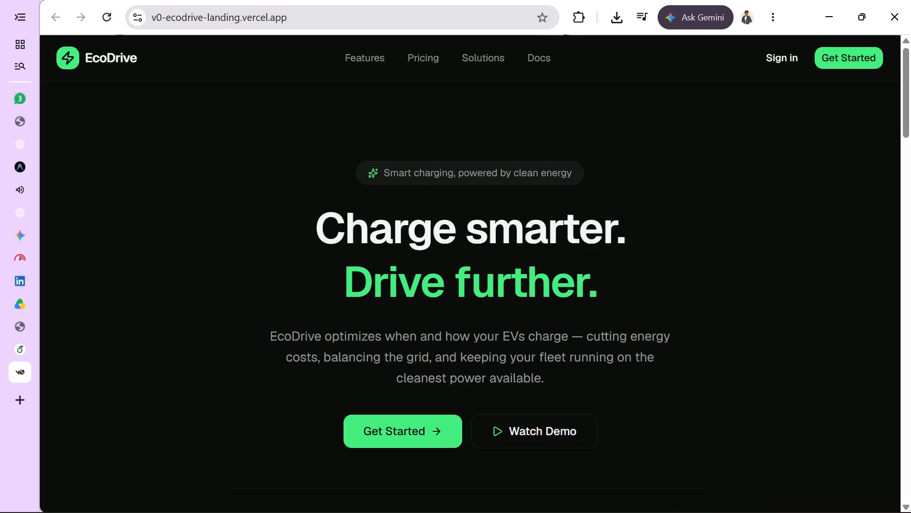
scroll(688, 335, down, 3)
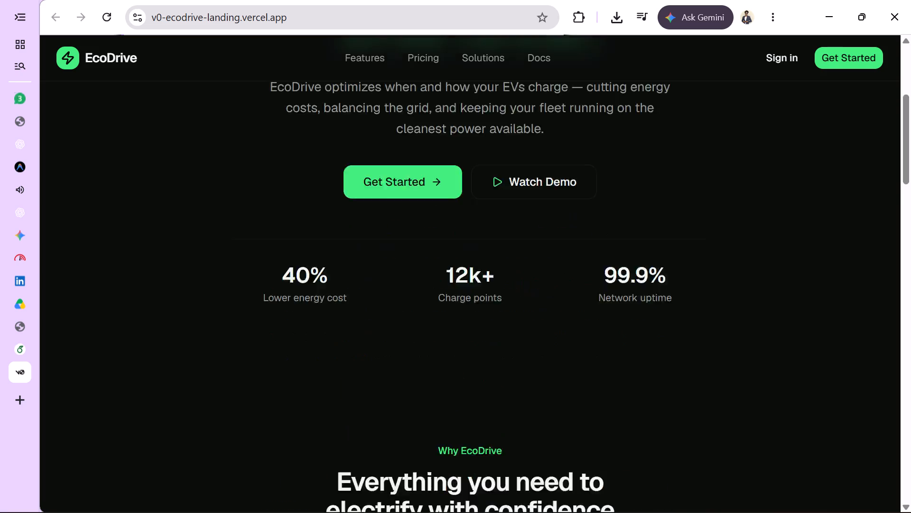
scroll(688, 335, down, 18)
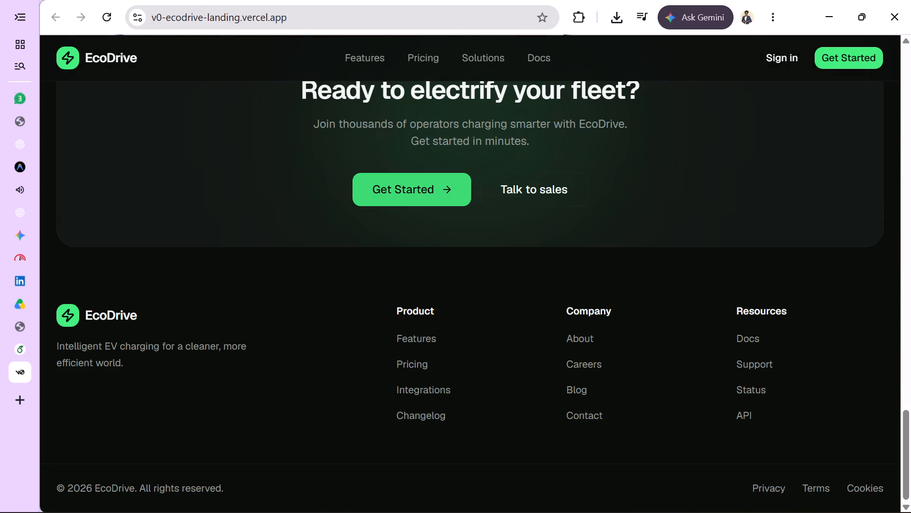
click(422, 342)
scroll(436, 340, up, 2)
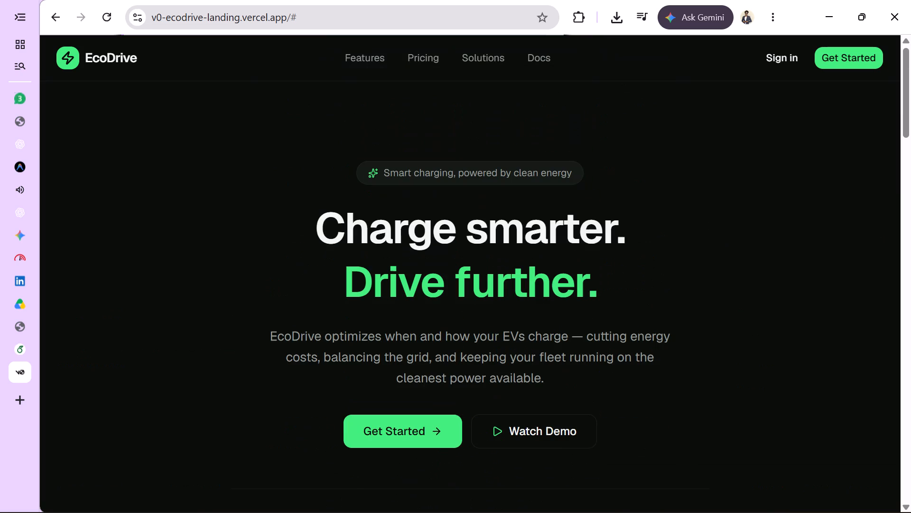
click(20, 376)
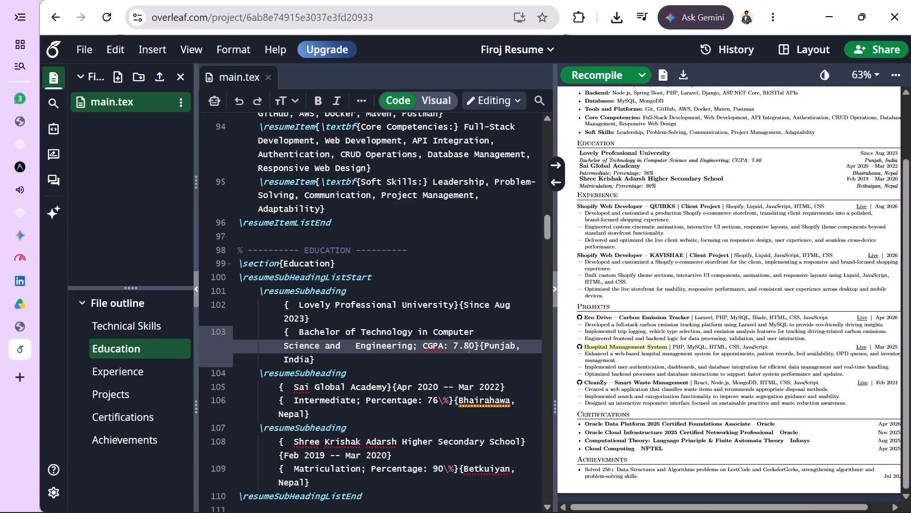
Download the compiled resume as a PDF.
scroll(688, 222, up, 5)
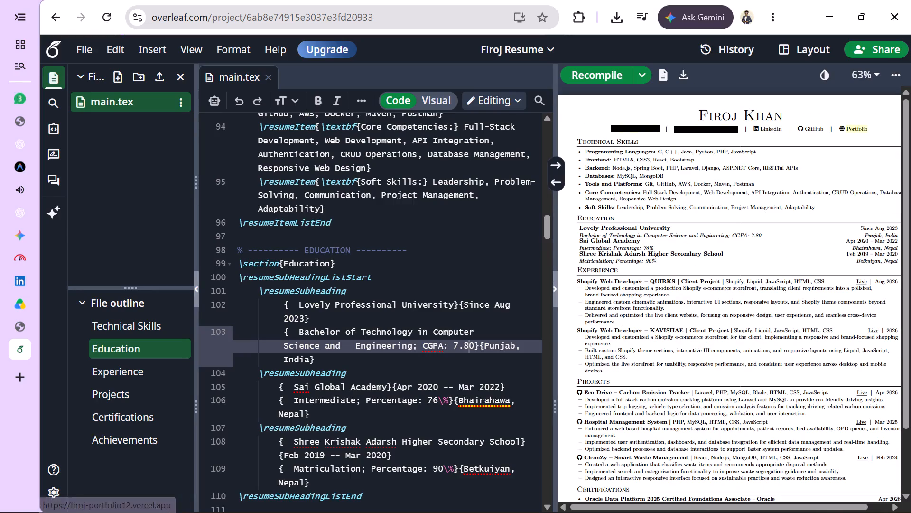
click(683, 74)
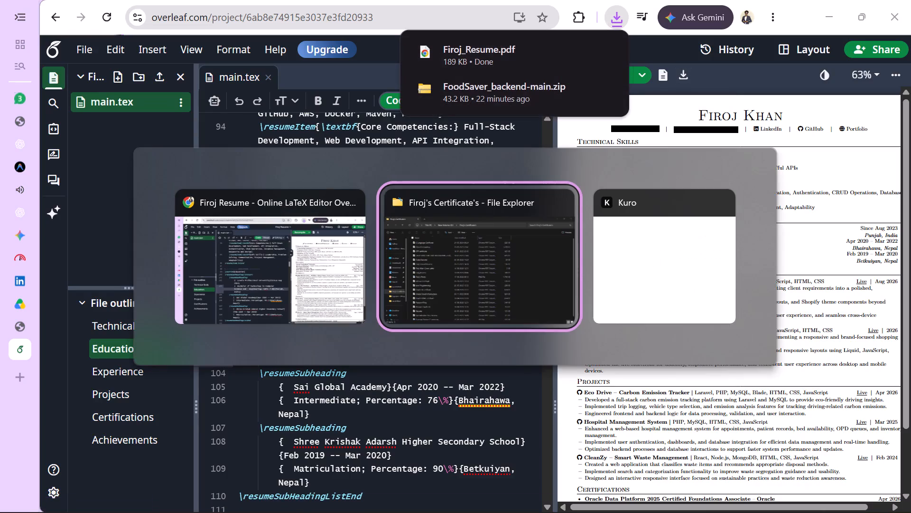
Open the newly downloaded Firoj_Resume PDF from the Downloads folder in File Explorer.
click(50, 222)
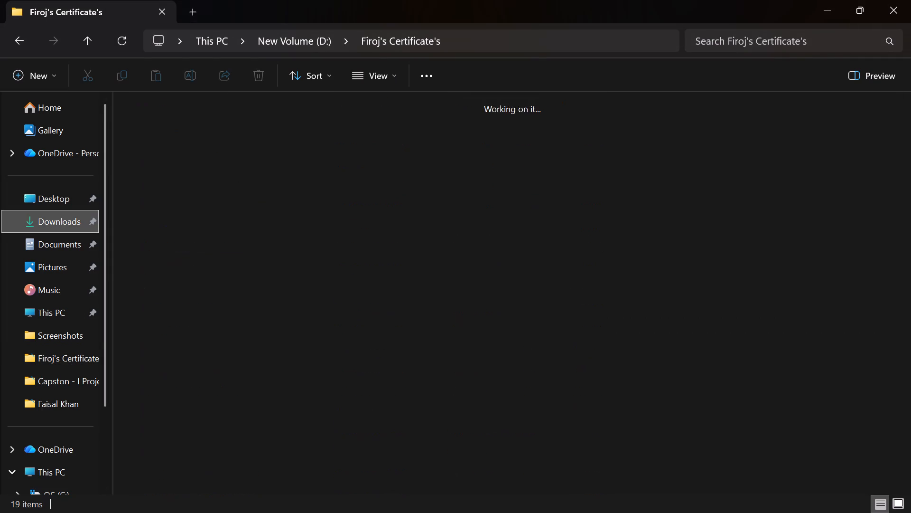
double_click(224, 211)
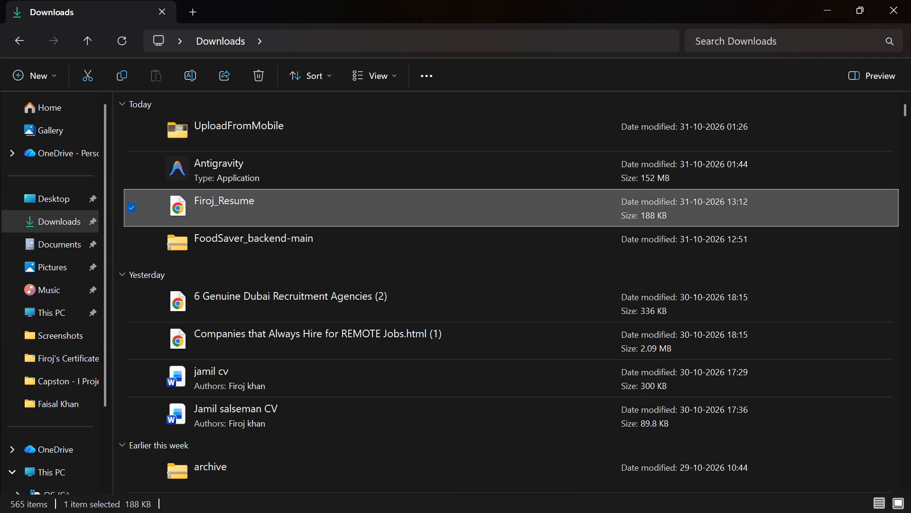
Rename the downloaded Firoj_Resume PDF in the Downloads folder as Firoj Resume 1.
click(256, 199)
click(256, 199)
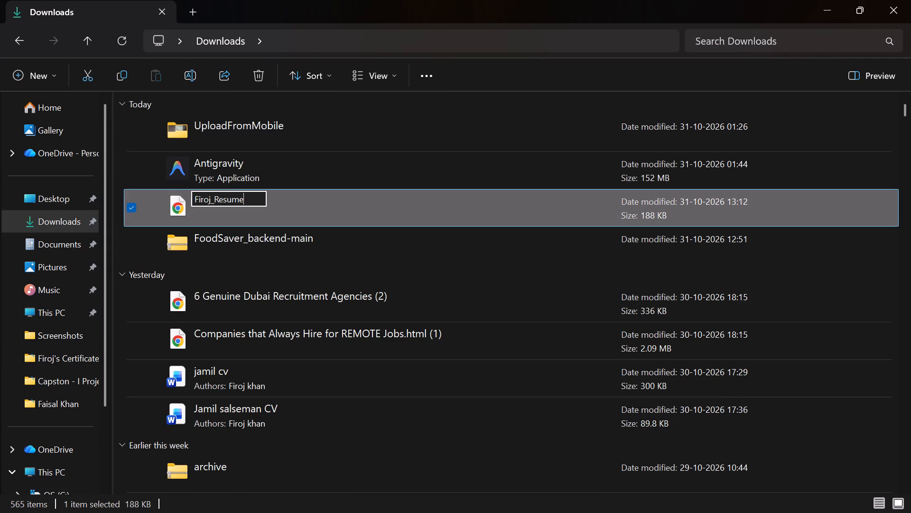
key(Left)
key(Left)
key(Left)
key(Left)
key(Left)
key(Left)
key(BackSpace)
key(space)
key(Right)
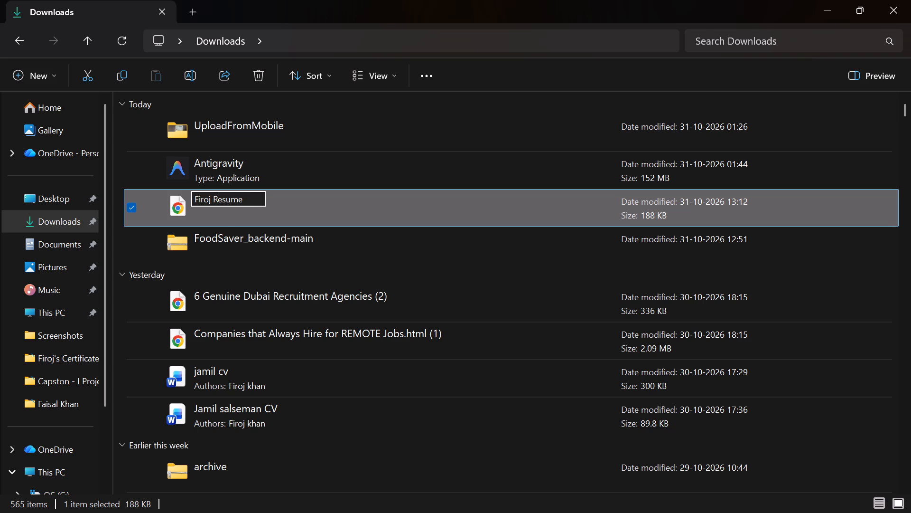
key(Right)
key(Right)
key(Right)
key(Right)
key(Right)
key(space)
key(1)
key(Return)
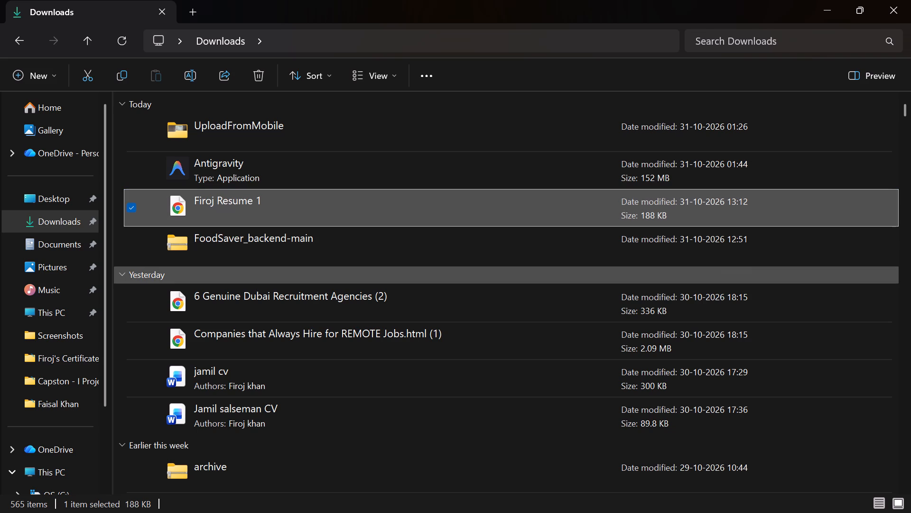
Copy the Firoj Resume 1 PDF from Downloads into the Firoj's Certificate's folder.
click(47, 356)
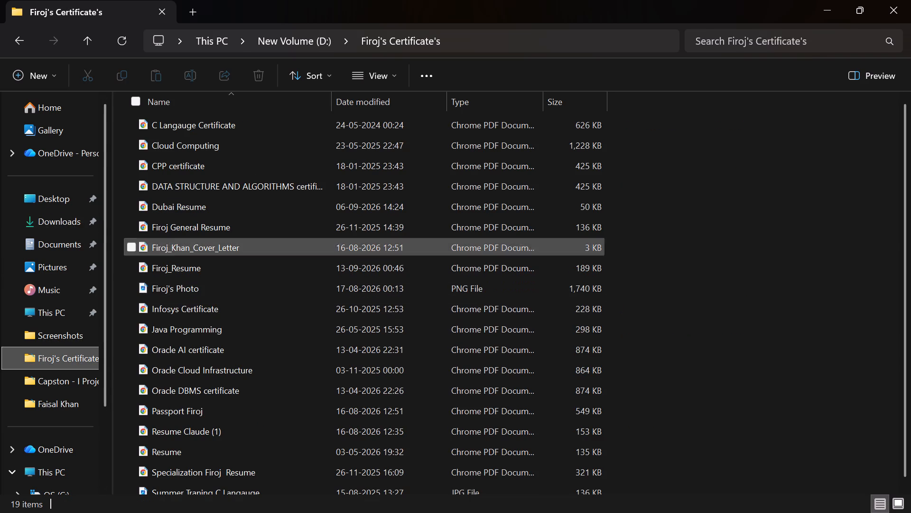
scroll(176, 220, up, 1)
click(46, 213)
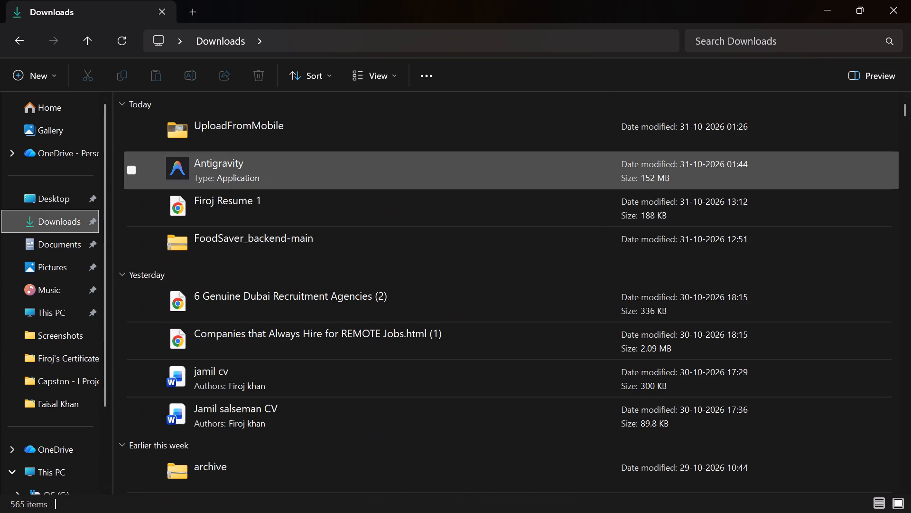
drag(227, 195, 56, 355)
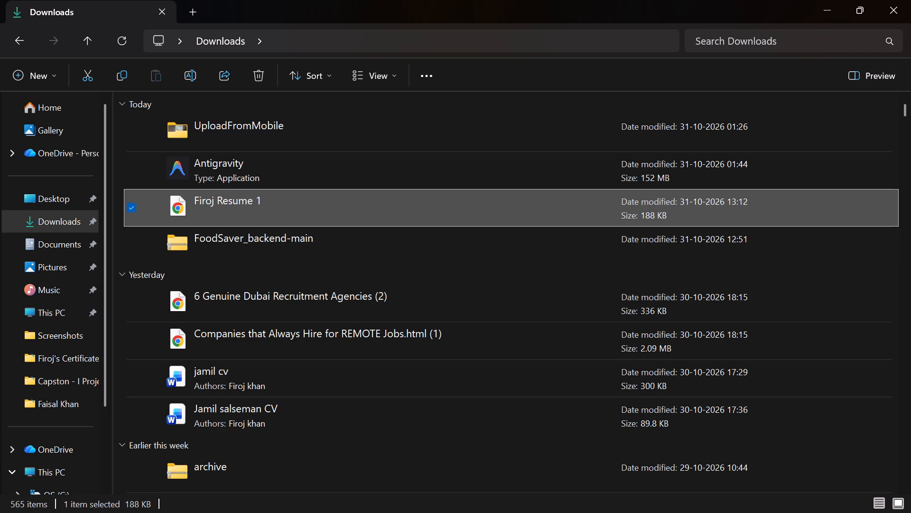
Delete the Firoj Resume 1 PDF from the Downloads folder.
key(Delete)
Open Firoj Resume 1 from the Firoj's Certificate's folder in Chrome, check the KAVISHAE project's Live link, and close it.
click(77, 361)
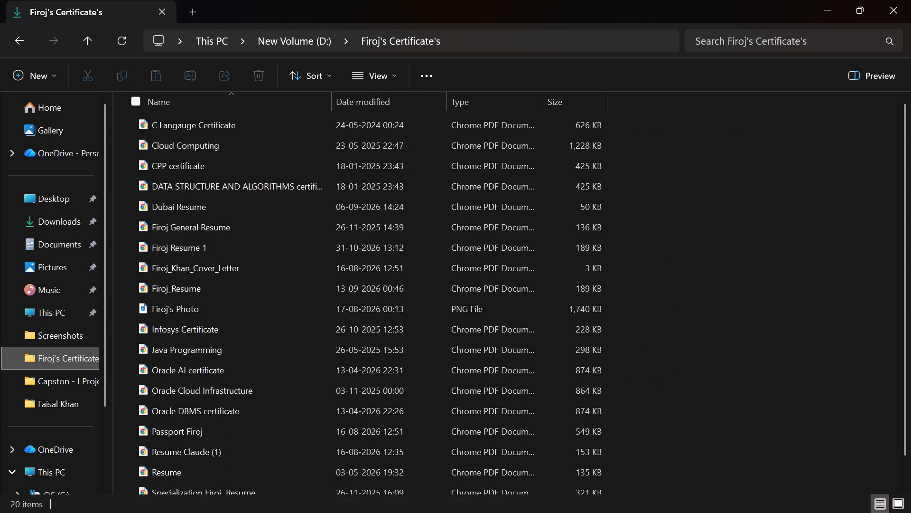
triple_click(195, 255)
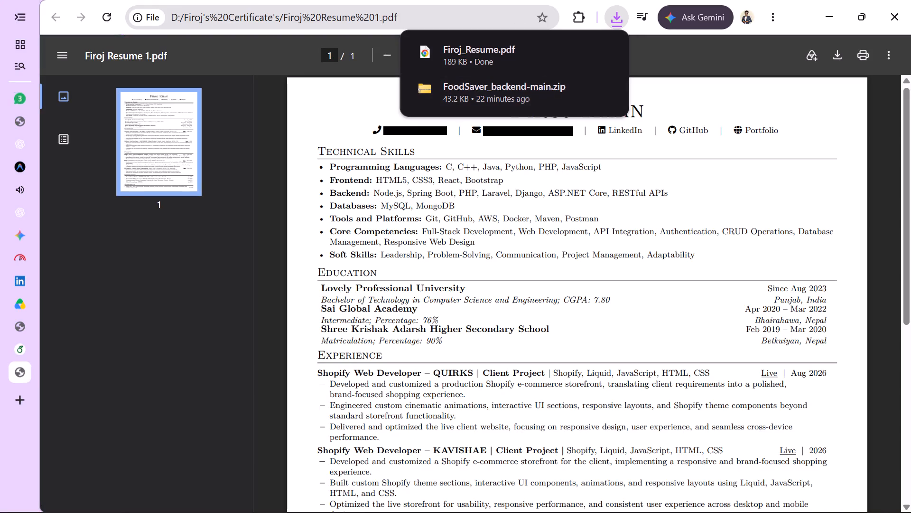
click(323, 125)
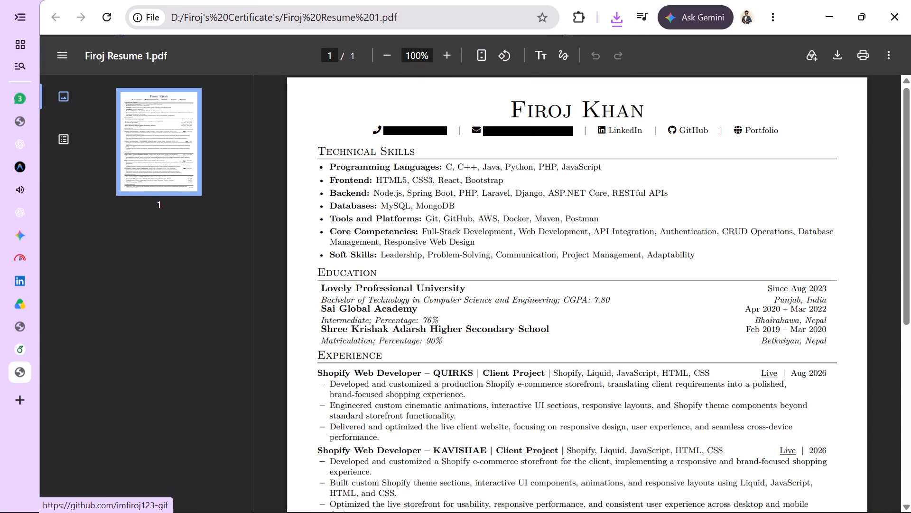
scroll(542, 339, down, 2)
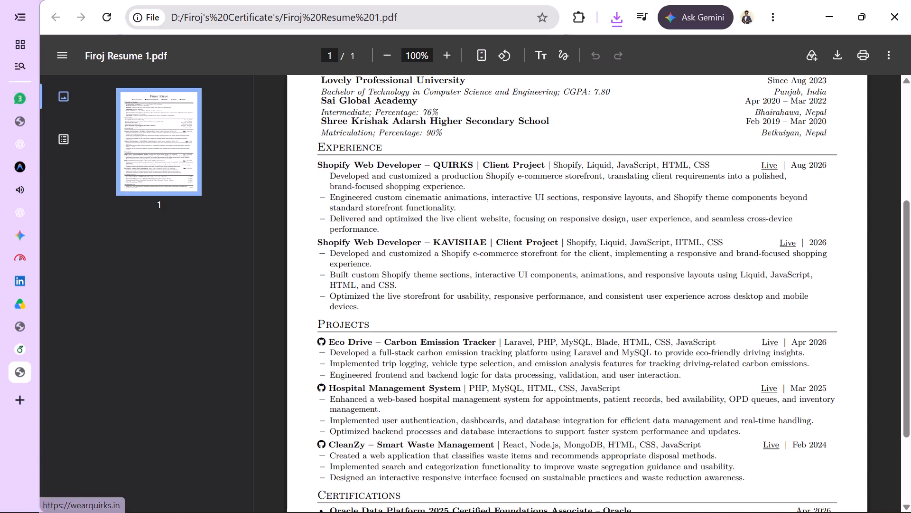
scroll(745, 331, down, 1)
click(788, 156)
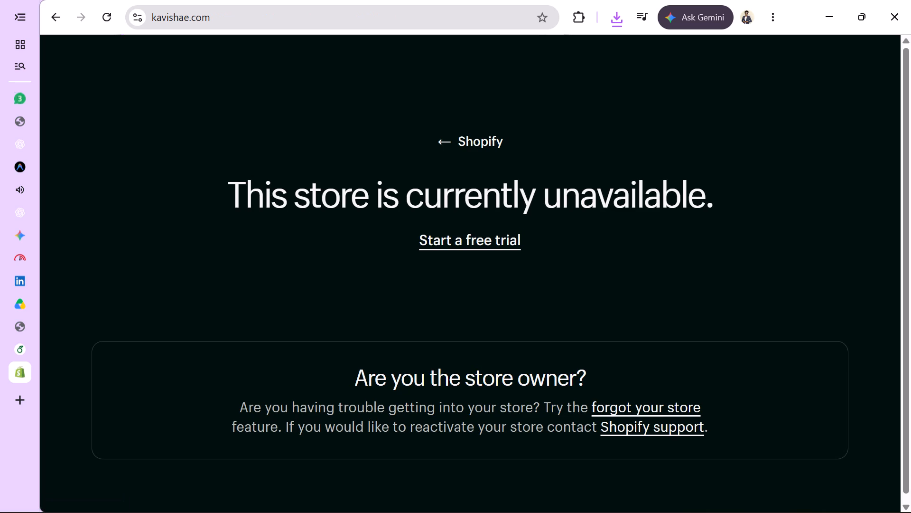
click(19, 364)
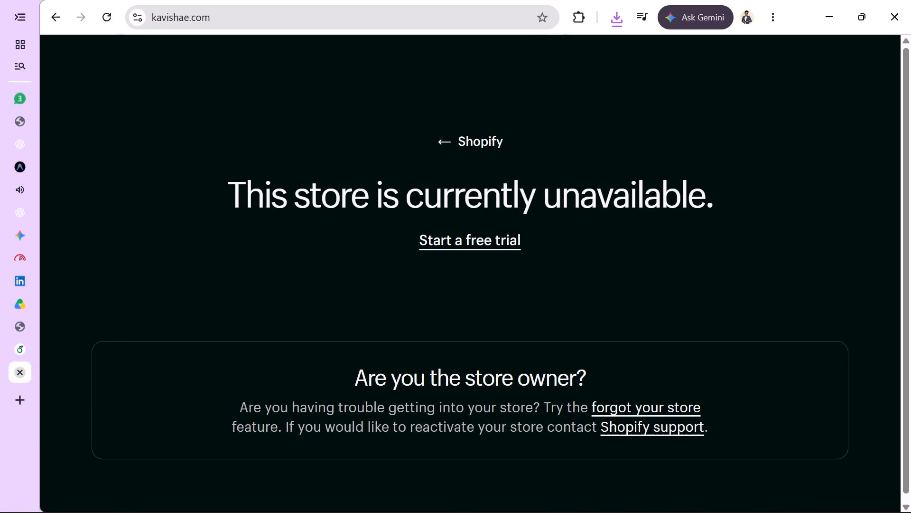
click(23, 371)
In the older Firoj_Resume PDF, check CleanZy's Live link, reload its page once, and return to the resume.
scroll(729, 243, down, 1)
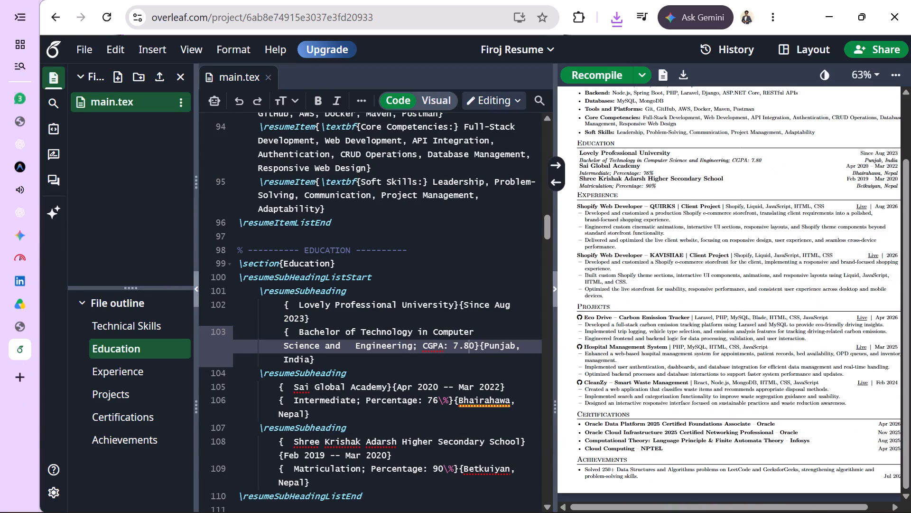
click(20, 331)
scroll(522, 303, down, 1)
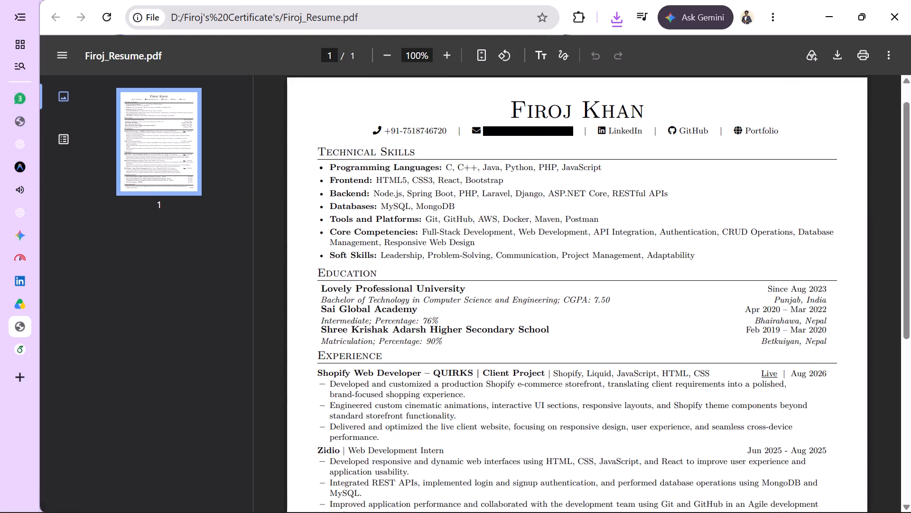
scroll(522, 303, down, 3)
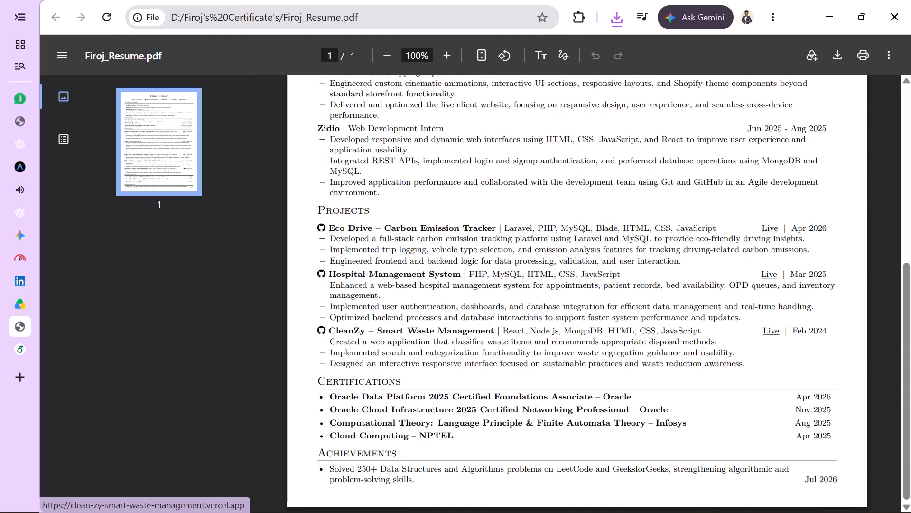
click(774, 335)
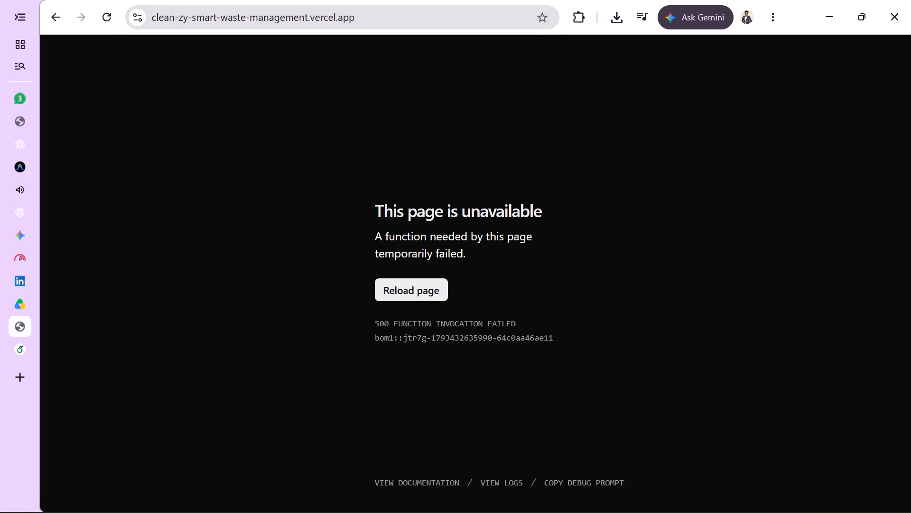
click(383, 292)
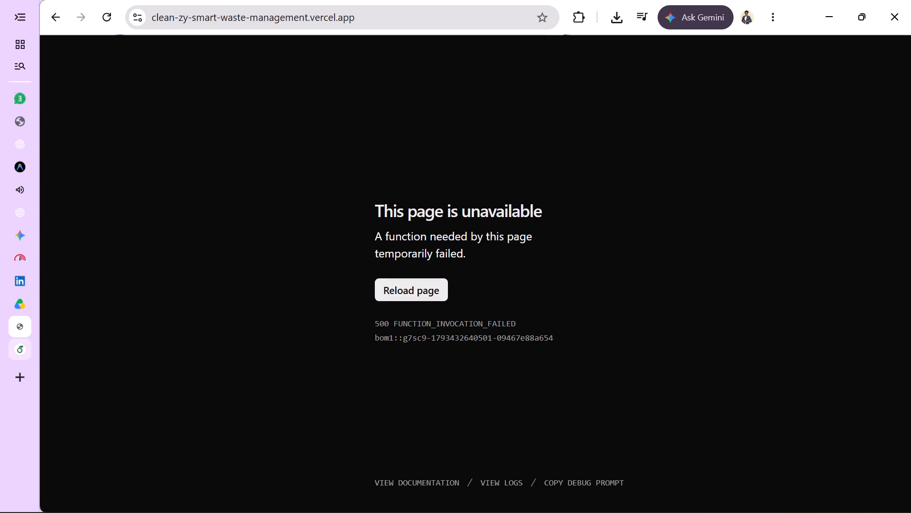
click(58, 18)
Check Eco Drive's Live link in the older Firoj_Resume PDF and close that page.
scroll(769, 317, down, 2)
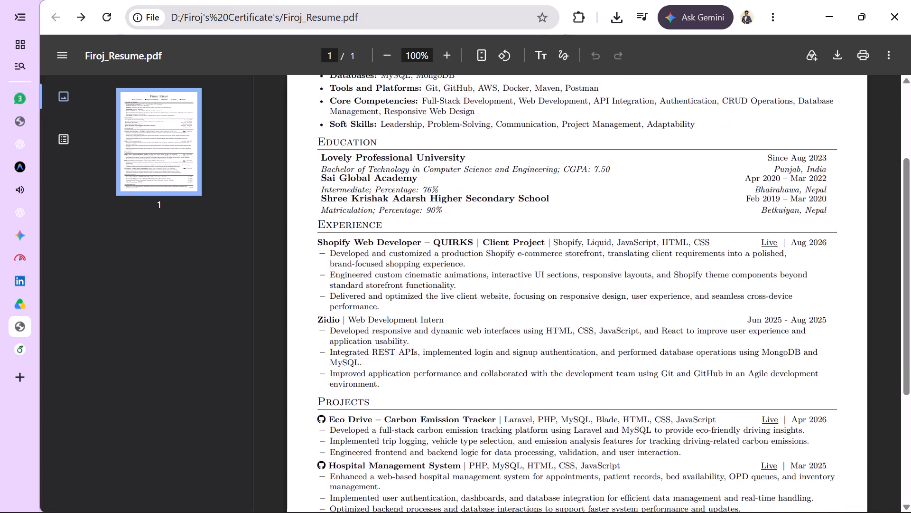
scroll(769, 317, down, 3)
click(769, 228)
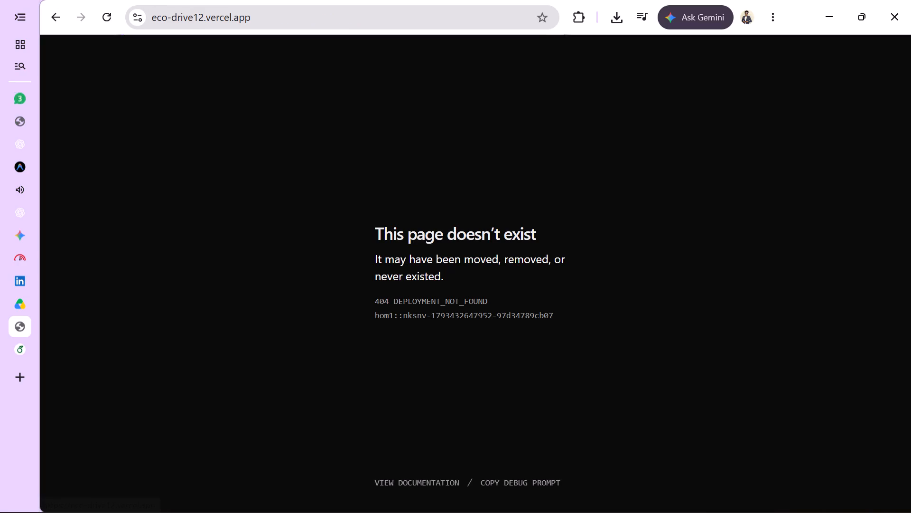
click(20, 325)
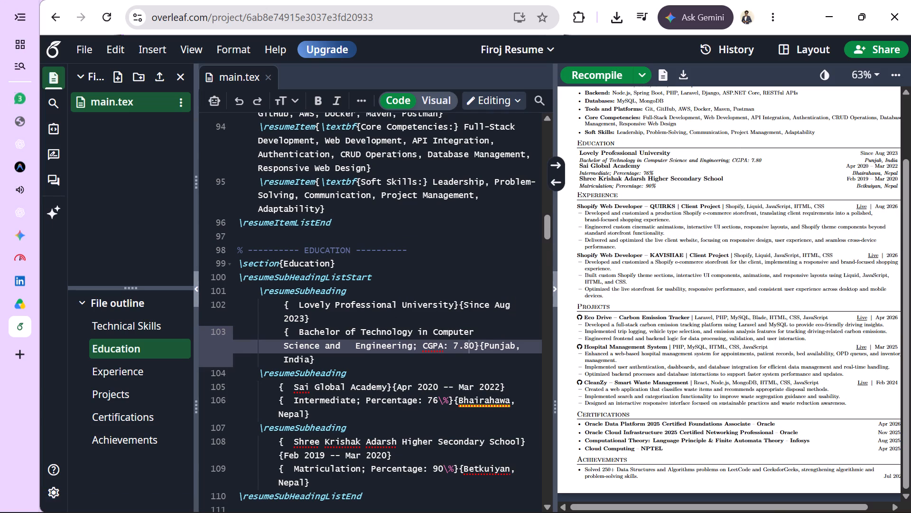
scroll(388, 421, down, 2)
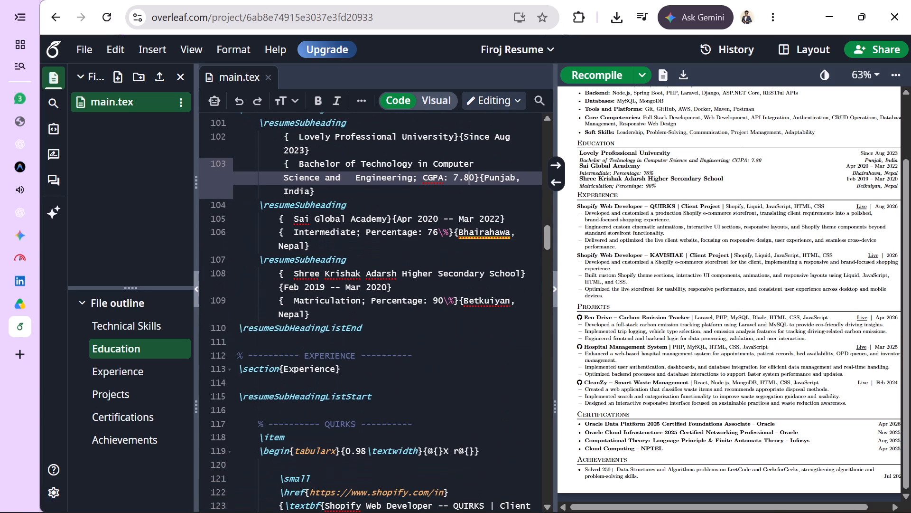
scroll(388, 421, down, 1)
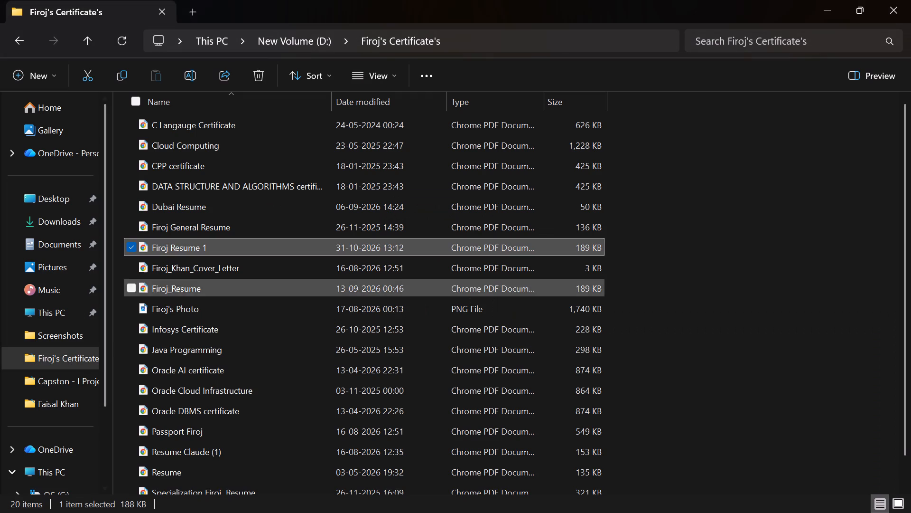
Reopen Firoj Resume 1 from File Explorer, check Eco Drive's Live link in Chrome, and close the page.
triple_click(214, 246)
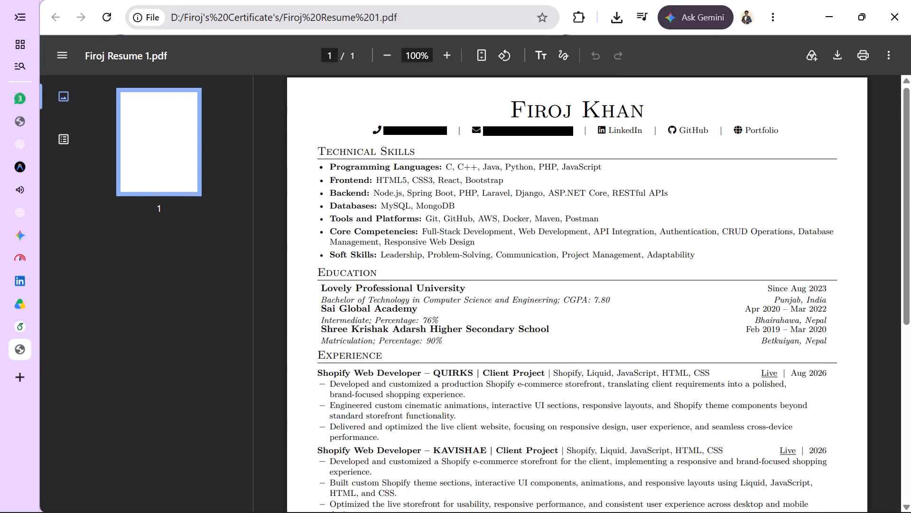
scroll(520, 261, down, 1)
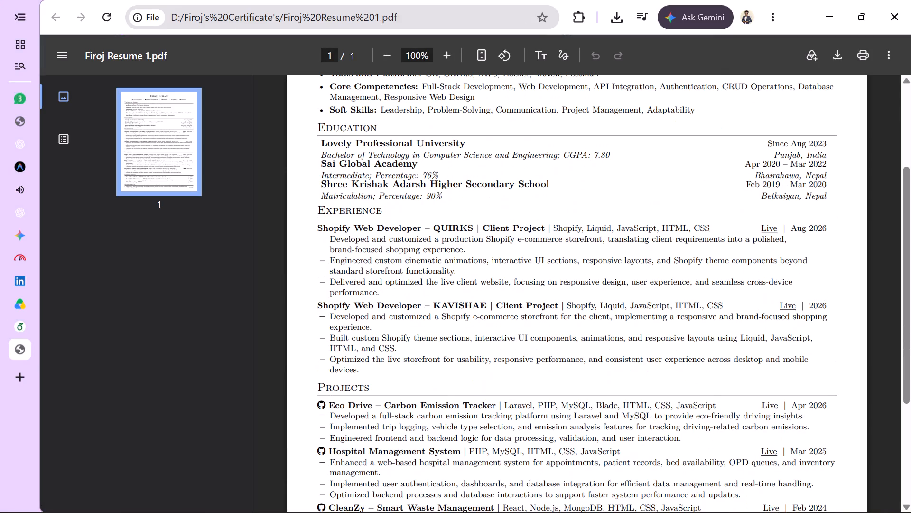
scroll(771, 229, down, 2)
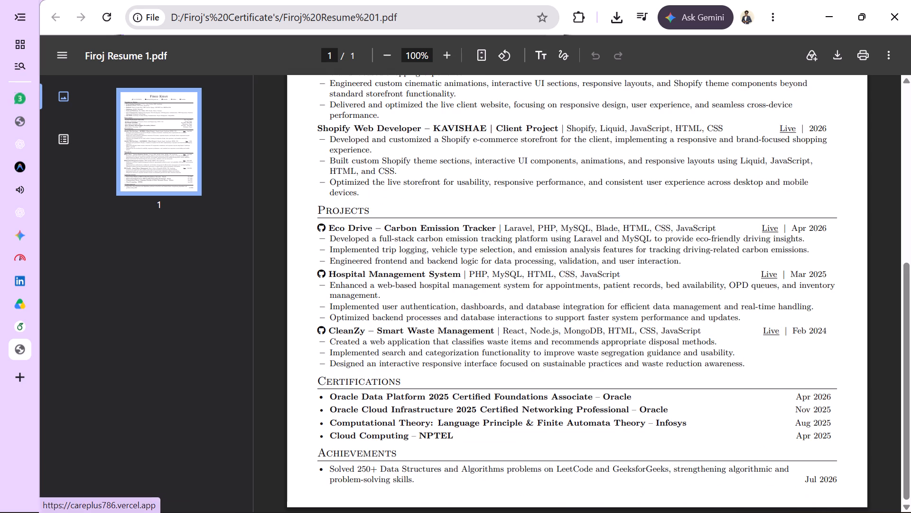
click(770, 229)
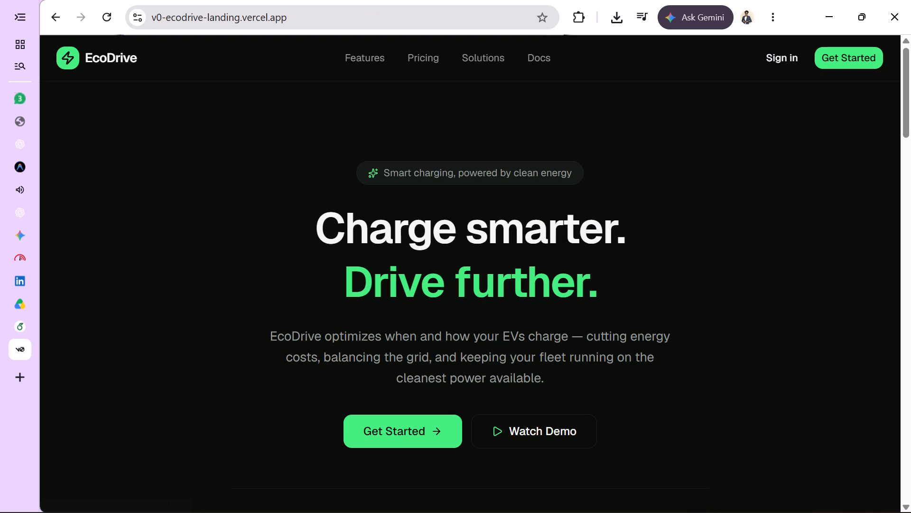
click(17, 351)
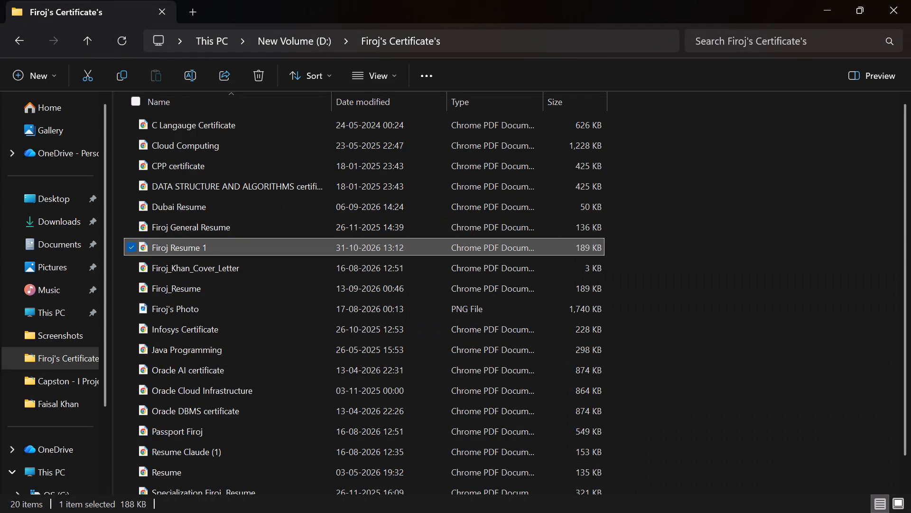
Open Firoj Resume 1 from File Explorer again, recheck Eco Drive's Live link, and return to the resume.
triple_click(295, 239)
scroll(752, 397, down, 3)
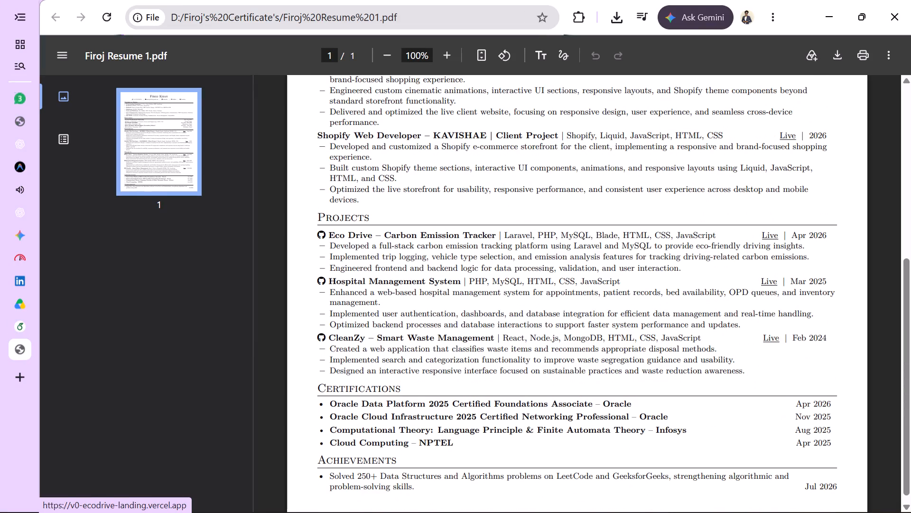
click(766, 237)
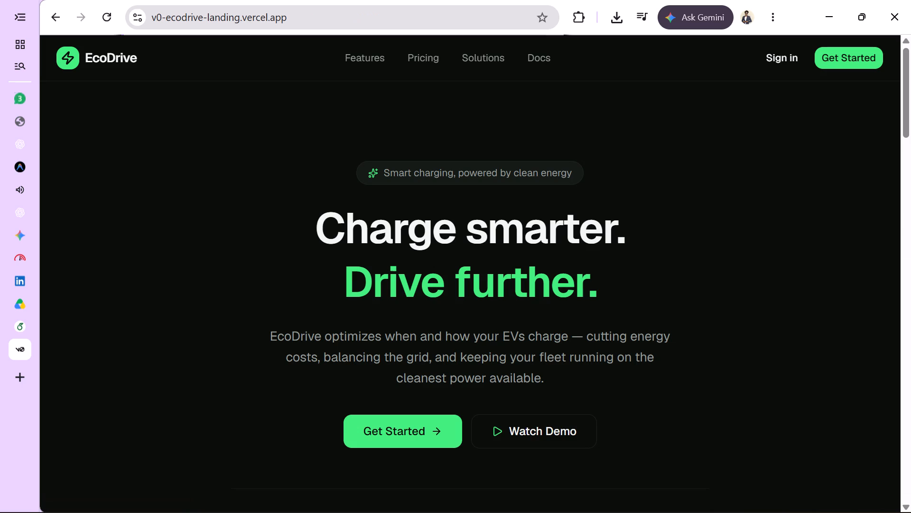
click(58, 20)
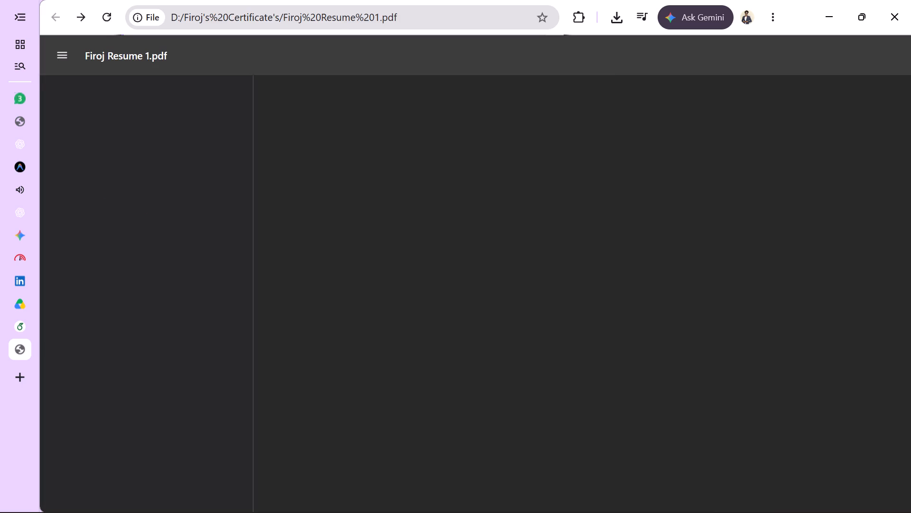
Open CleanZy's Live link from the Firoj Resume 1 PDF to check the site.
scroll(741, 393, down, 3)
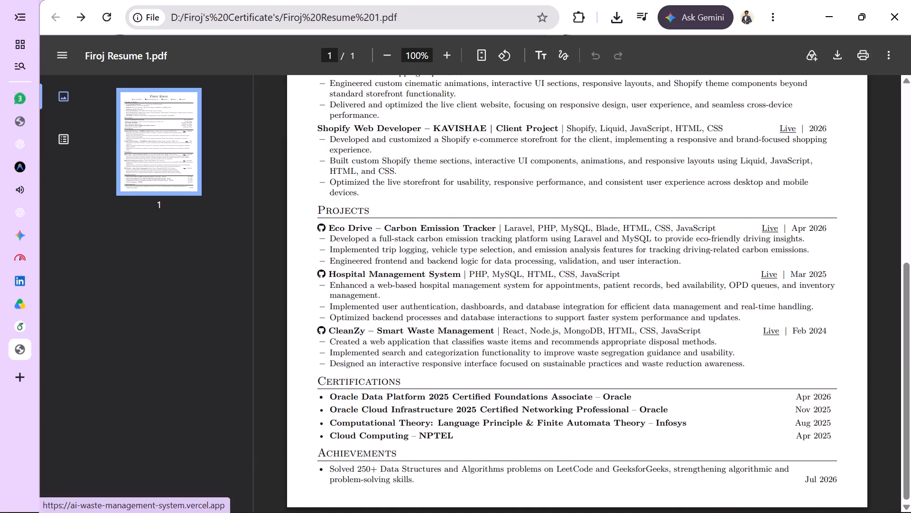
click(771, 328)
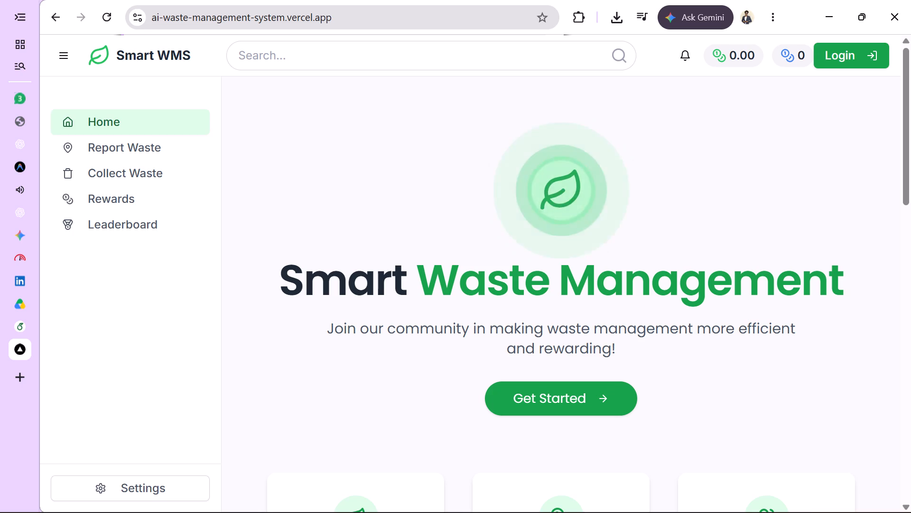
Close the CleanZy site and return to the Firoj Resume project in Overleaf.
click(18, 348)
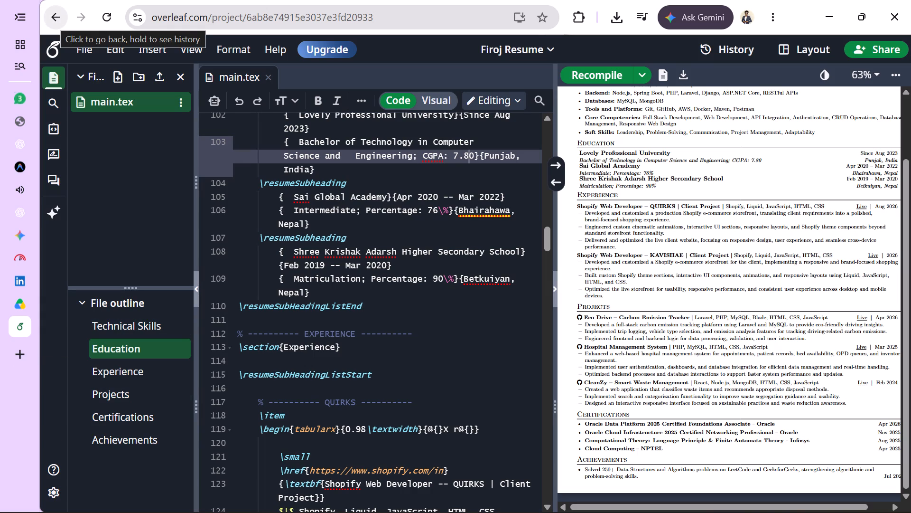
scroll(614, 289, down, 1)
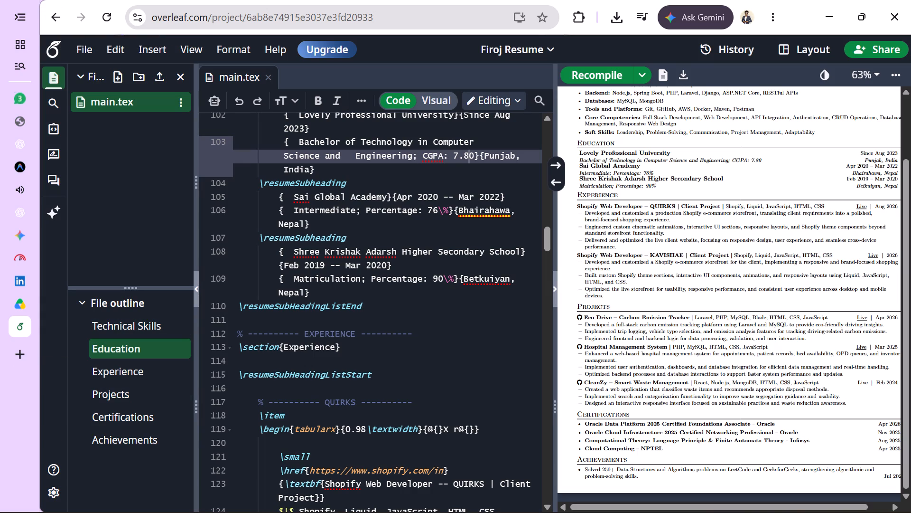
scroll(614, 289, down, 1)
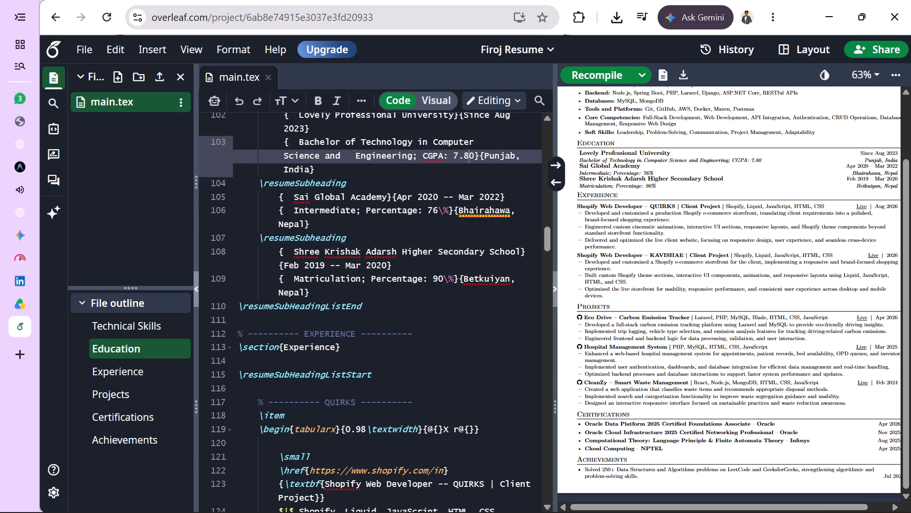
Check the other SDE resume PDF open in Google Drive and return to the Firoj Resume project.
click(27, 309)
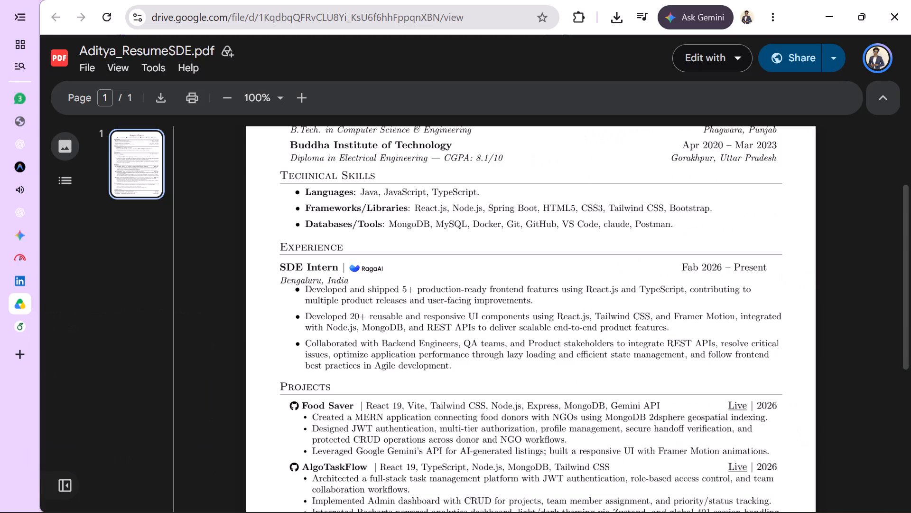
scroll(393, 297, up, 4)
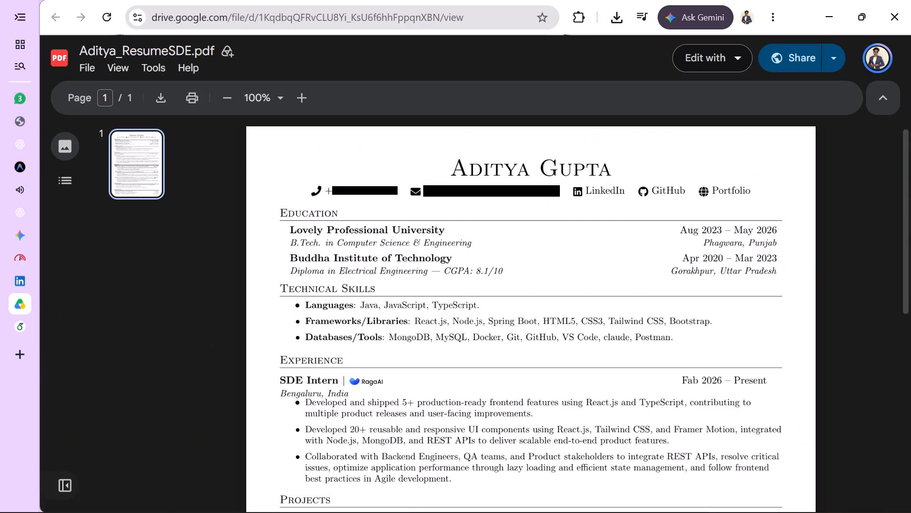
click(18, 326)
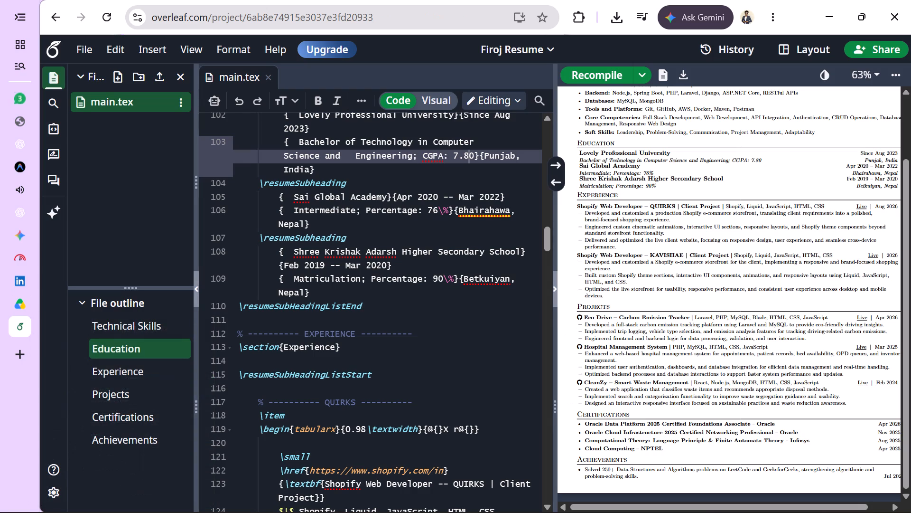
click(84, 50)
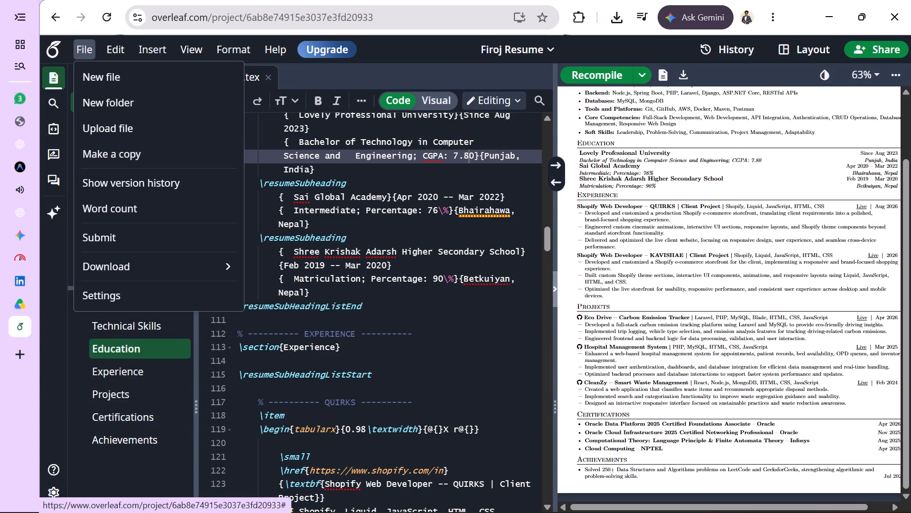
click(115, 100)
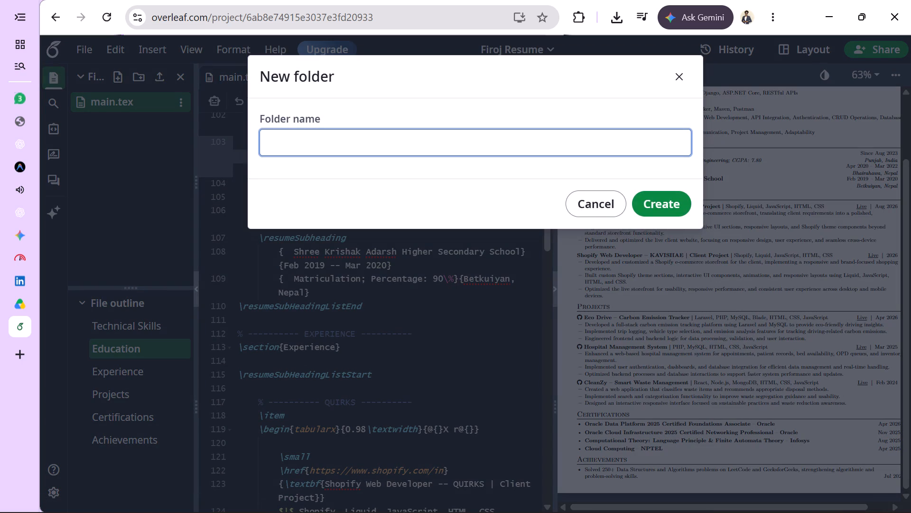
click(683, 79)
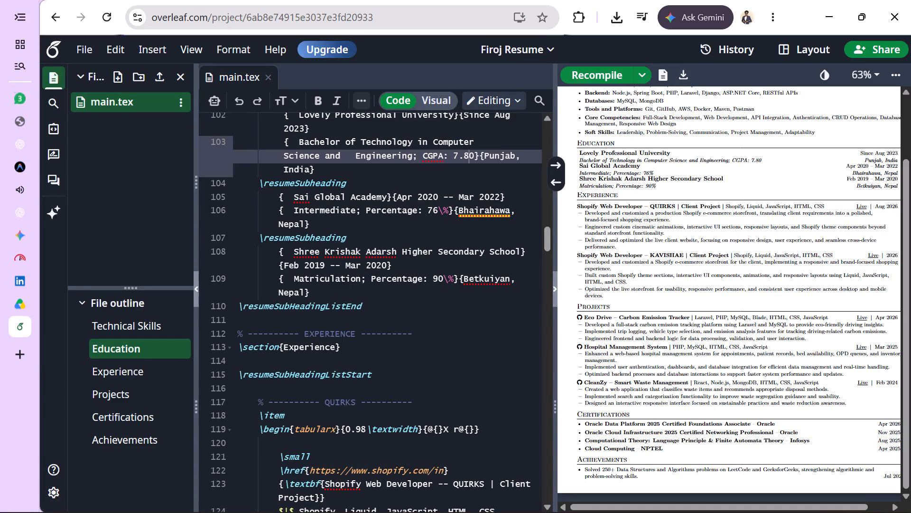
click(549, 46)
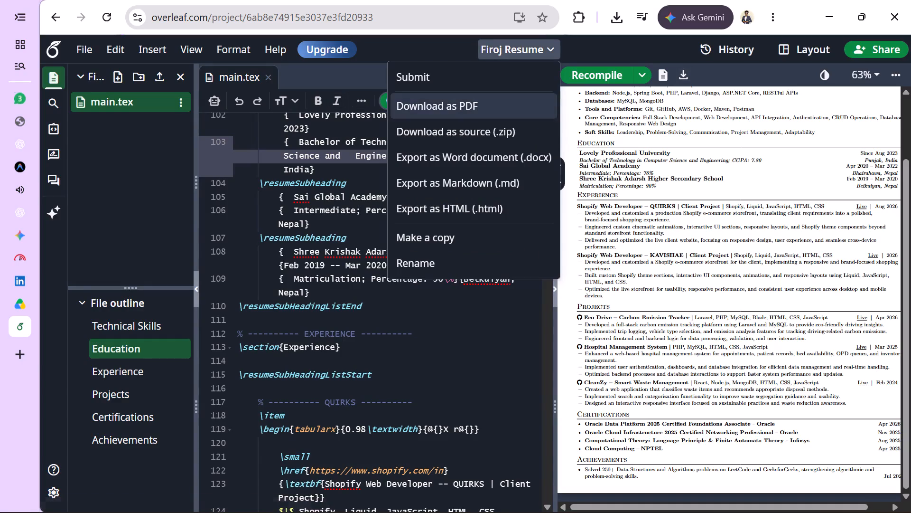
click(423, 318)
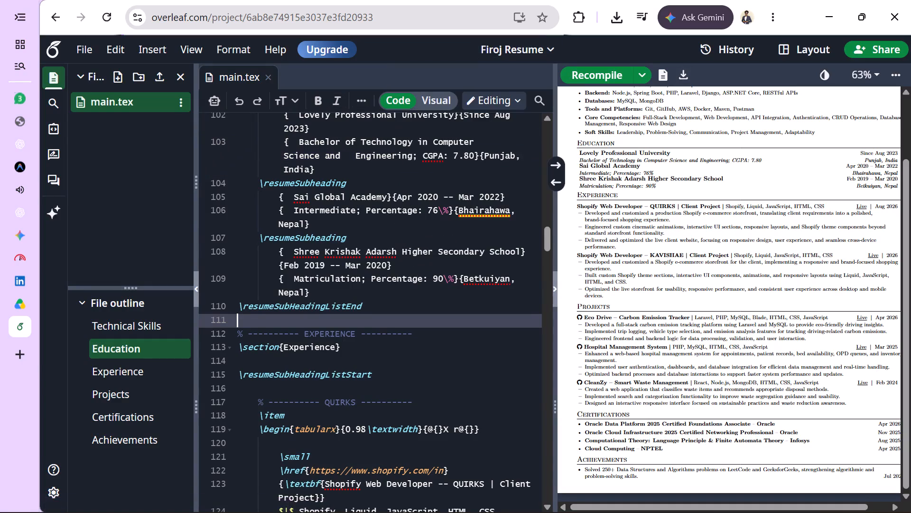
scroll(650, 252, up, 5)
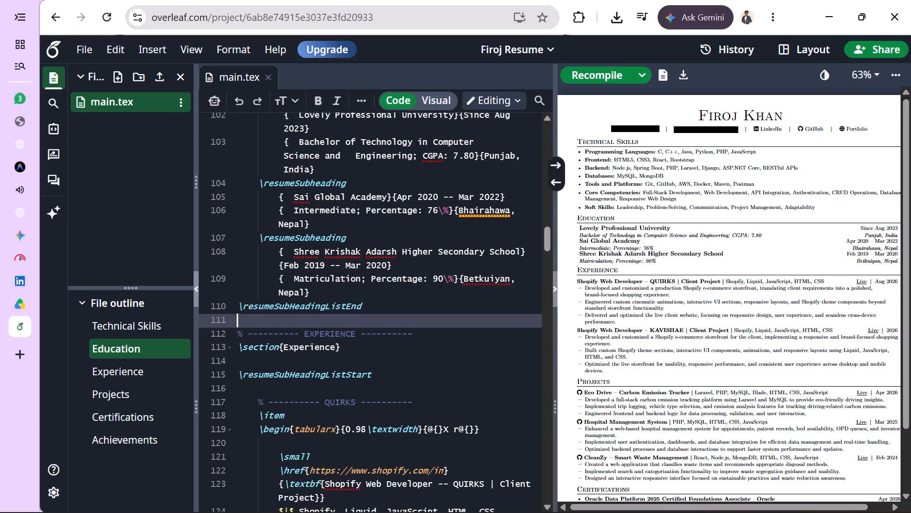
Open the Firoj_ResumeSDE project from the project list and examine its compiled resume and main.tex source through the Experience section.
click(55, 16)
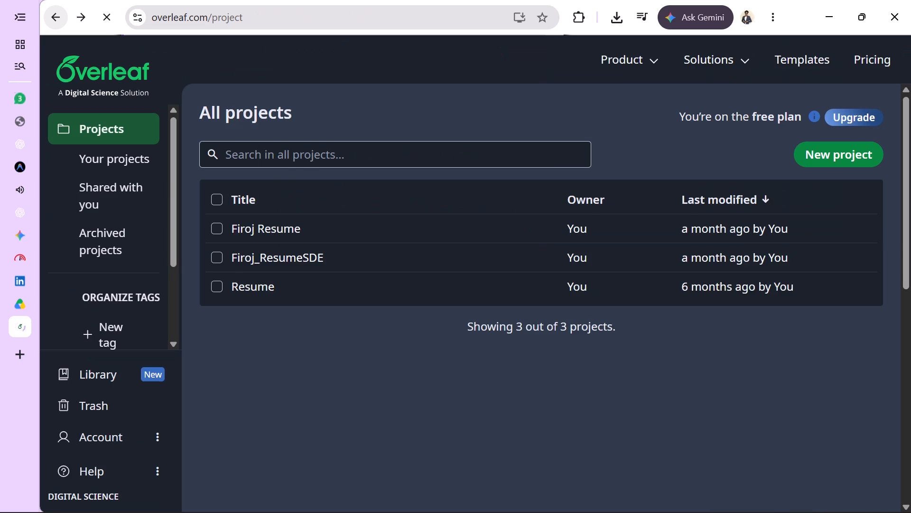
triple_click(303, 262)
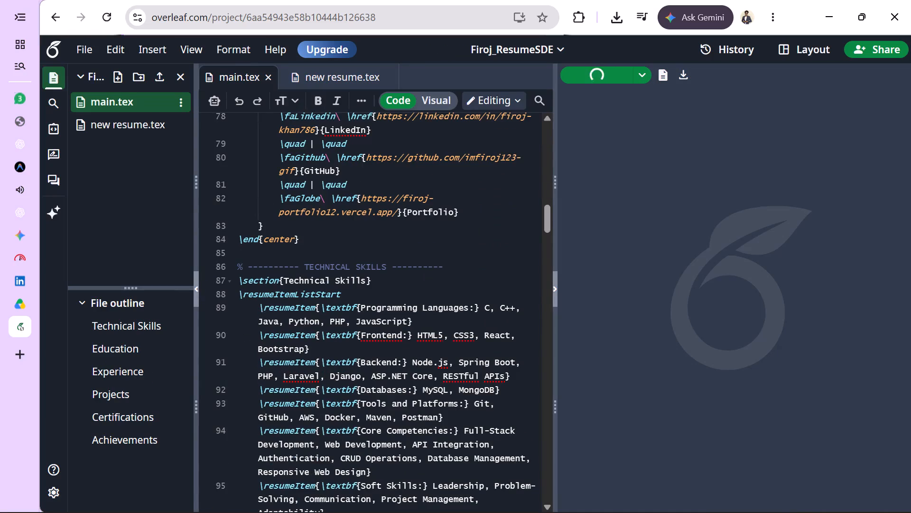
scroll(697, 317, up, 1)
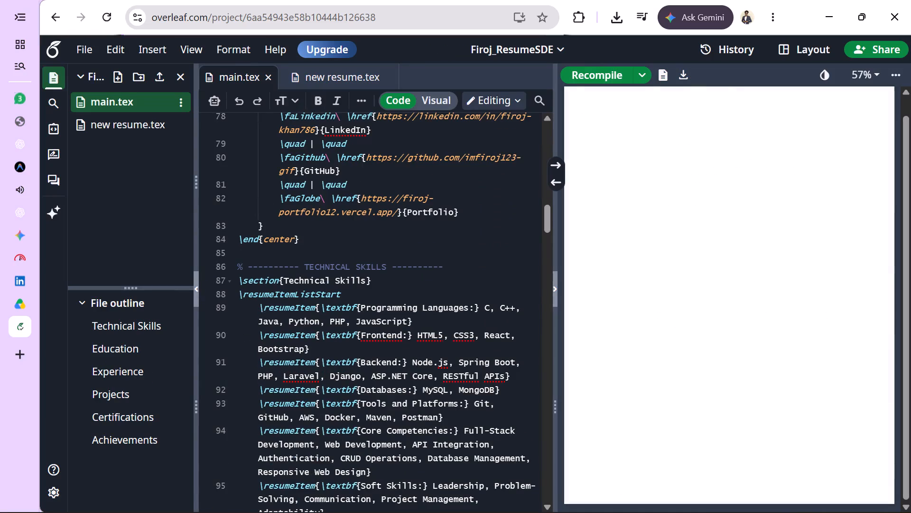
scroll(697, 317, up, 1)
scroll(697, 317, down, 2)
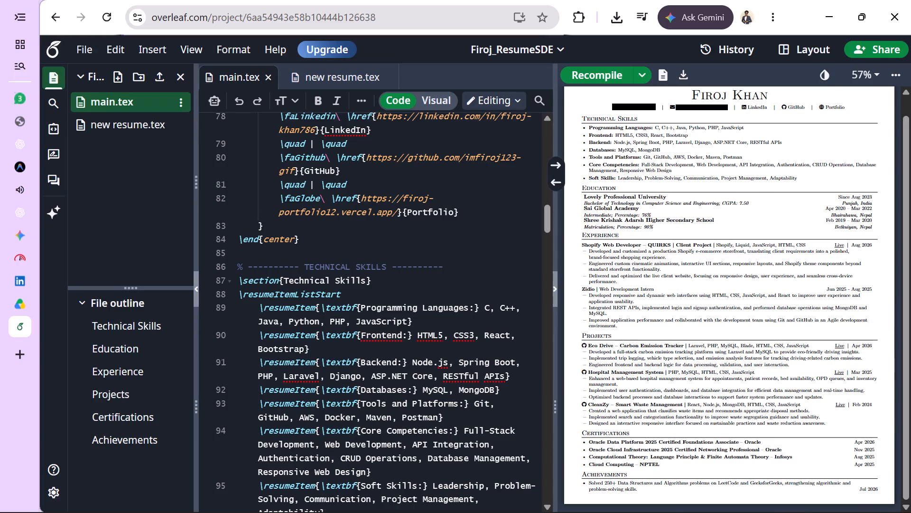
scroll(697, 317, up, 2)
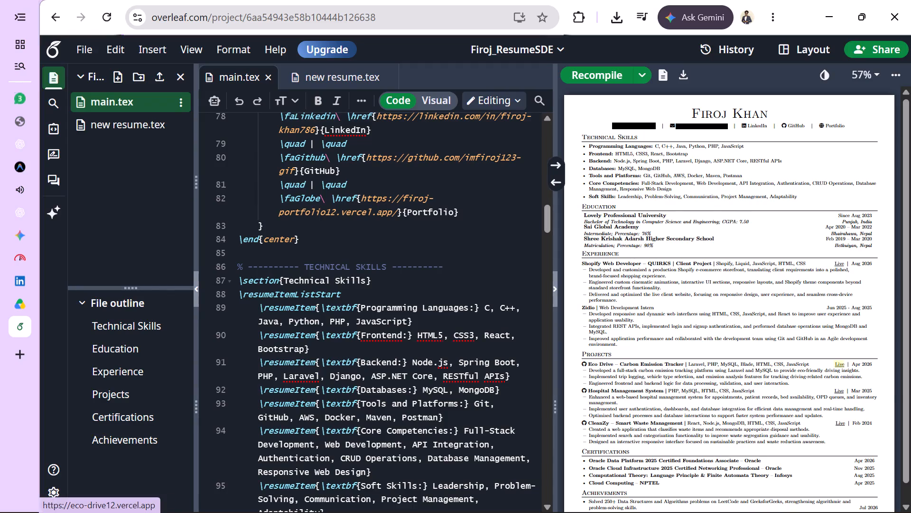
scroll(333, 399, down, 2)
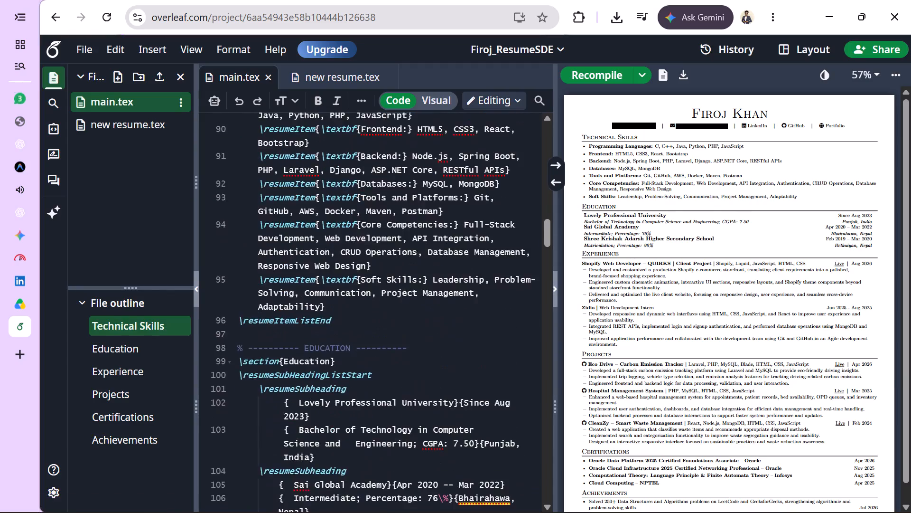
scroll(333, 399, down, 4)
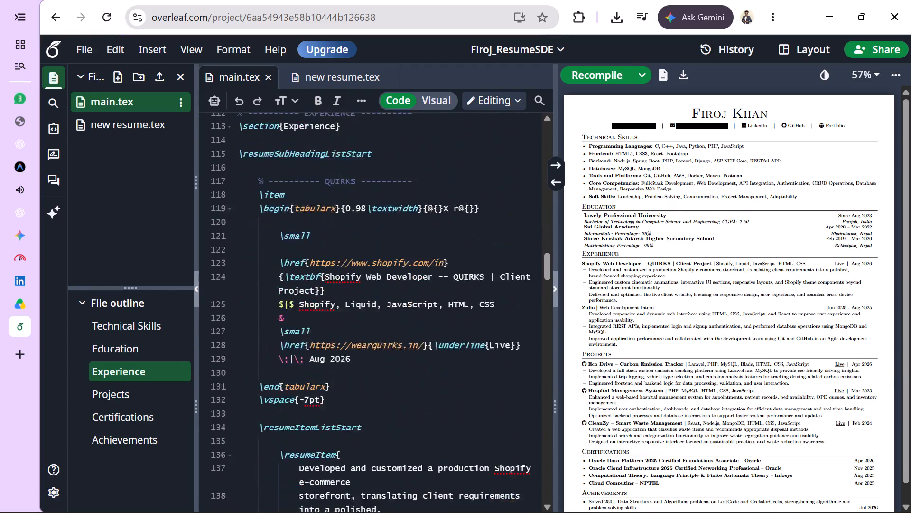
scroll(333, 399, down, 1)
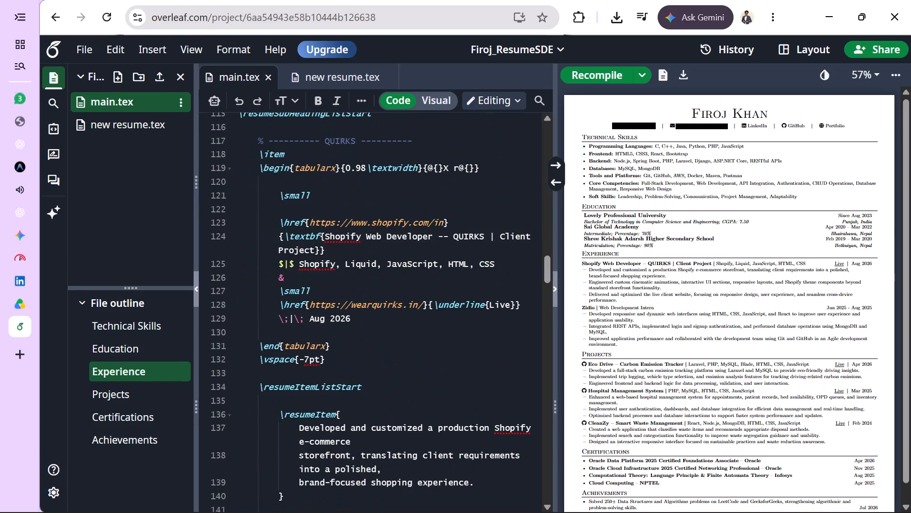
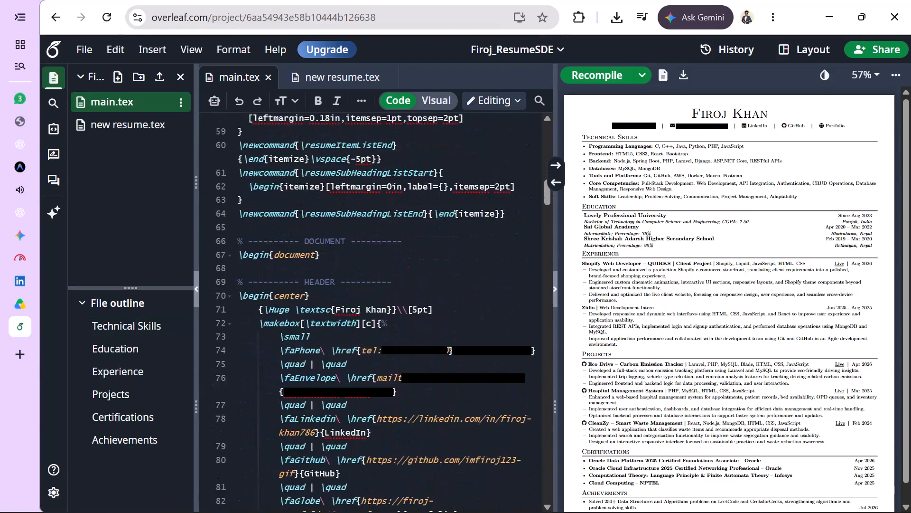
Recompile the Firoj_ResumeSDE resume PDF from main.tex.
scroll(401, 360, down, 3)
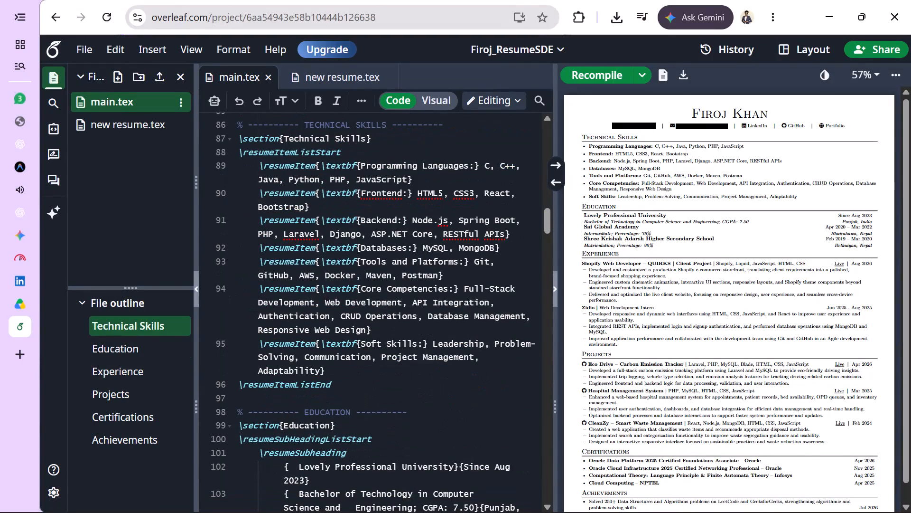
click(596, 80)
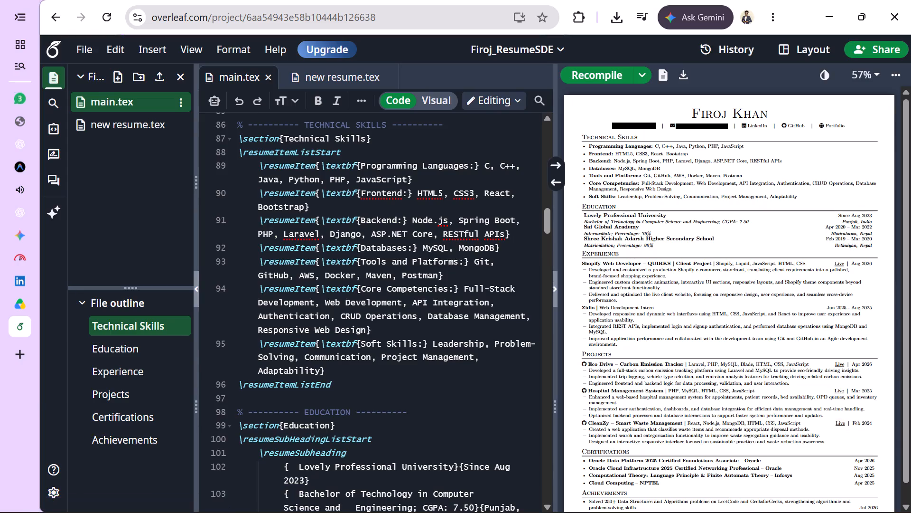
Compare the compiled Firoj_ResumeSDE resume with the other SDE resume PDF in Google Drive, and return to the Overleaf project.
scroll(751, 347, down, 1)
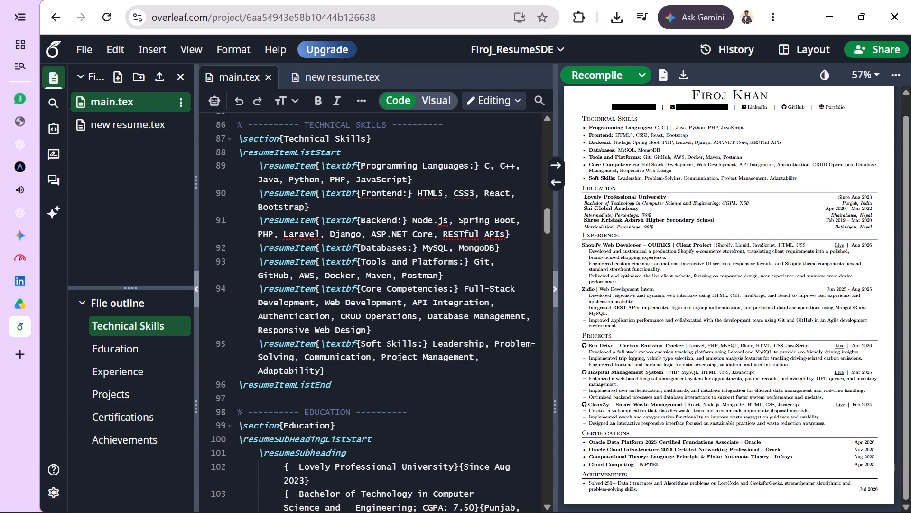
scroll(659, 340, up, 1)
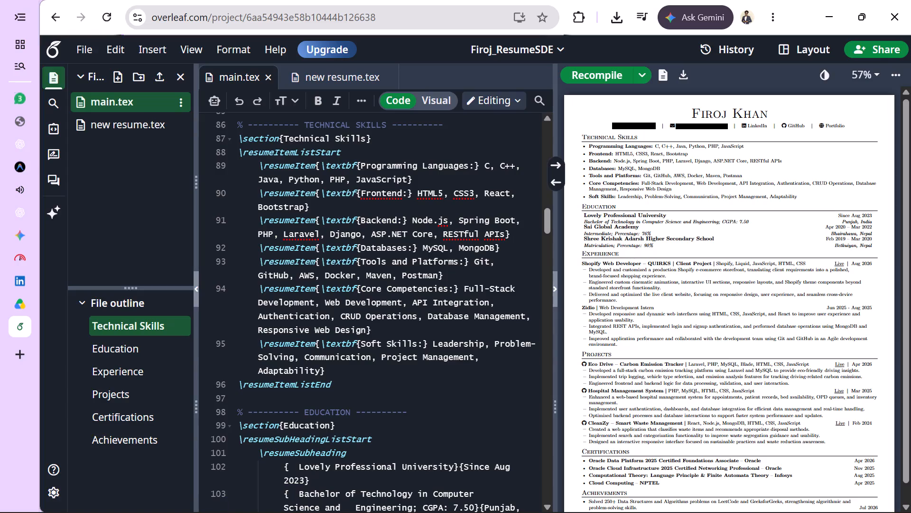
click(23, 299)
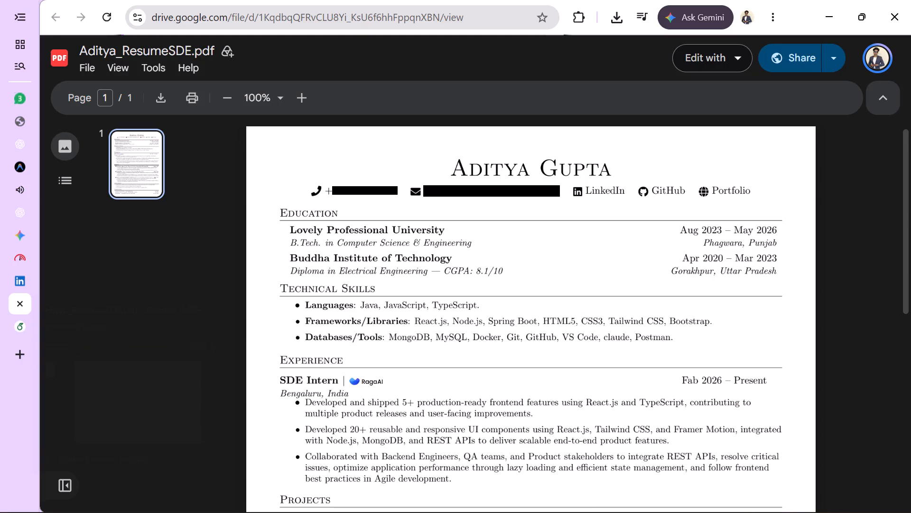
scroll(323, 327, down, 1)
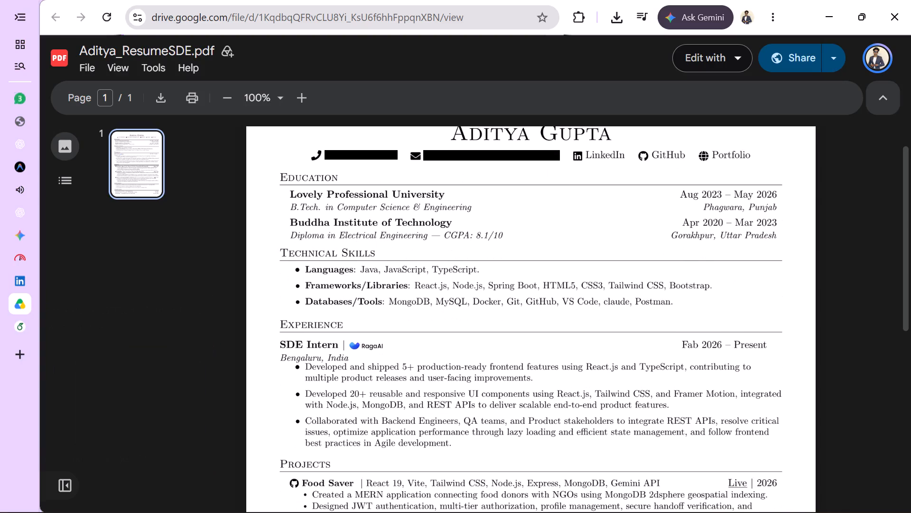
click(22, 326)
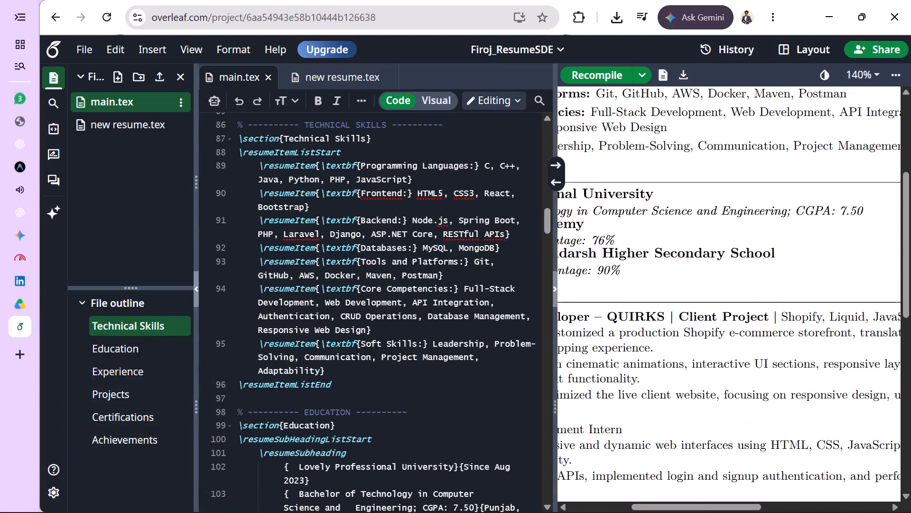
Enlarge the compiled resume preview and examine main.tex from the package and page setup code through the header to Technical Skills.
scroll(663, 227, up, 2)
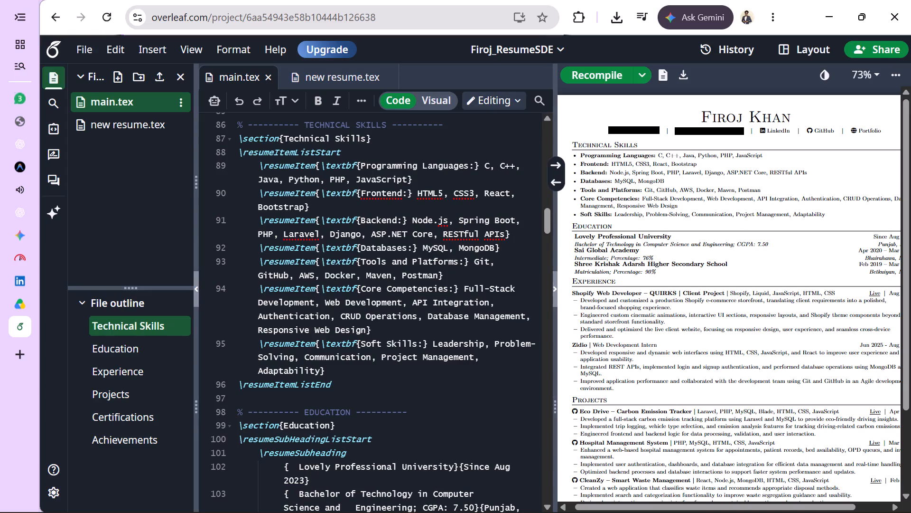
click(710, 196)
key(Left)
key(Right)
key(Left)
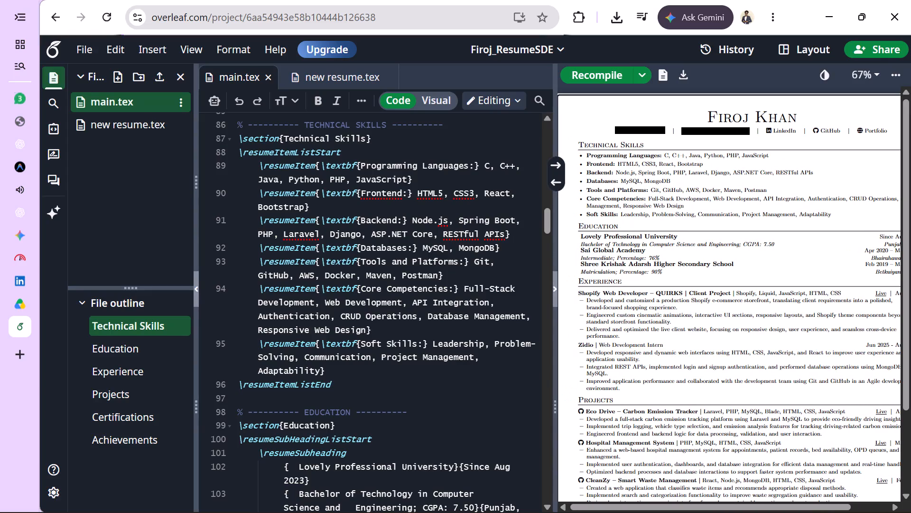
scroll(463, 252, up, 20)
scroll(463, 252, up, 1)
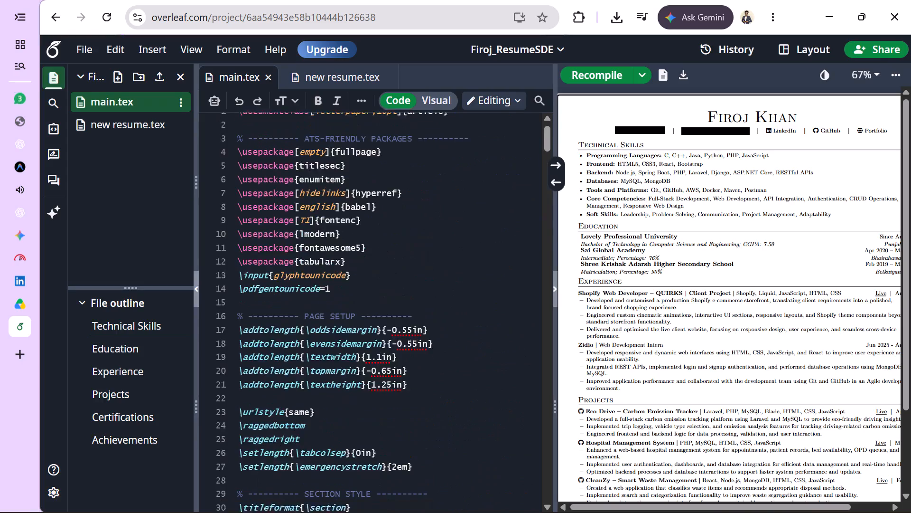
scroll(463, 252, up, 3)
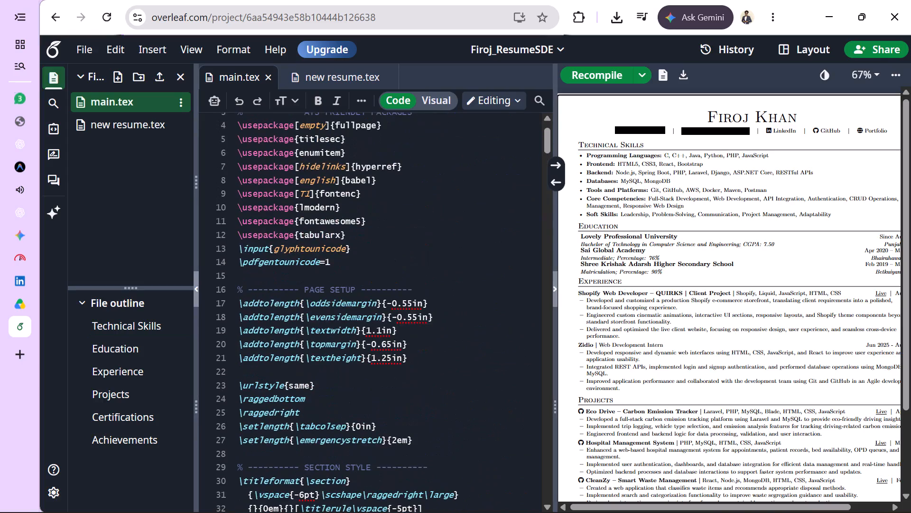
scroll(463, 252, up, 1)
scroll(463, 252, down, 3)
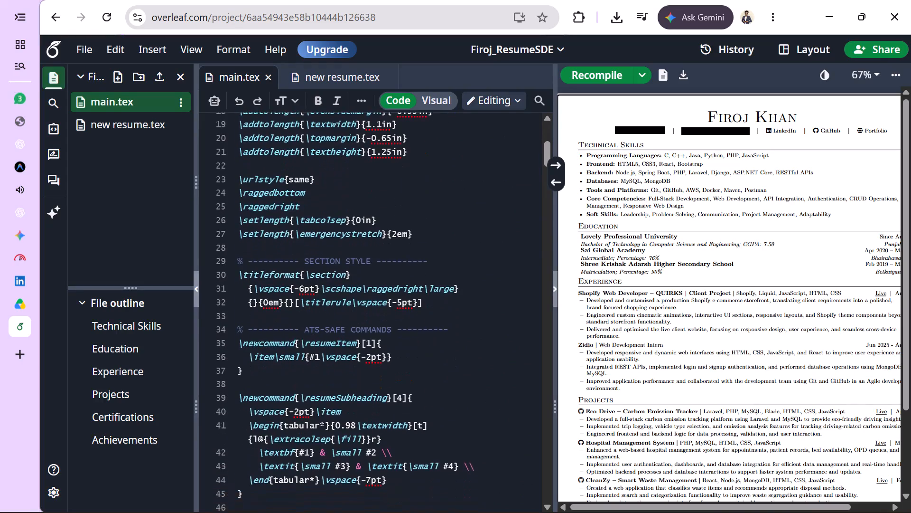
scroll(463, 252, down, 3)
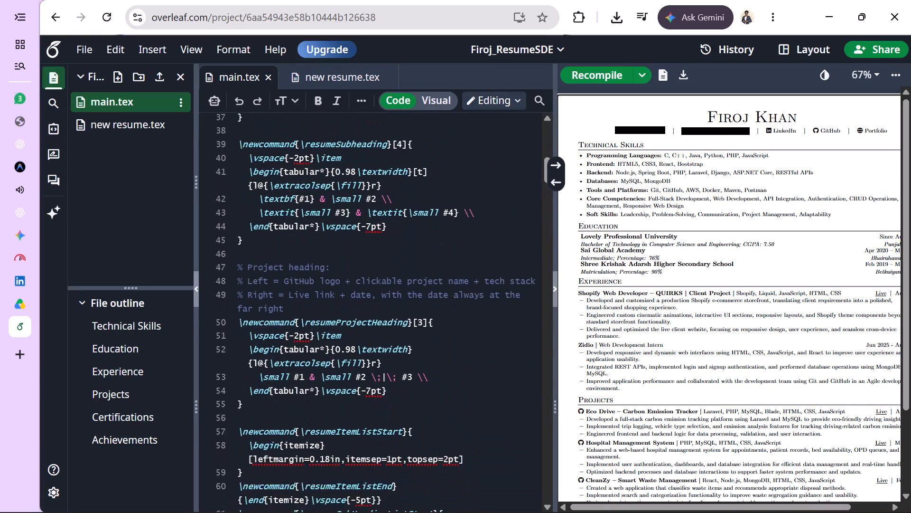
scroll(463, 252, down, 2)
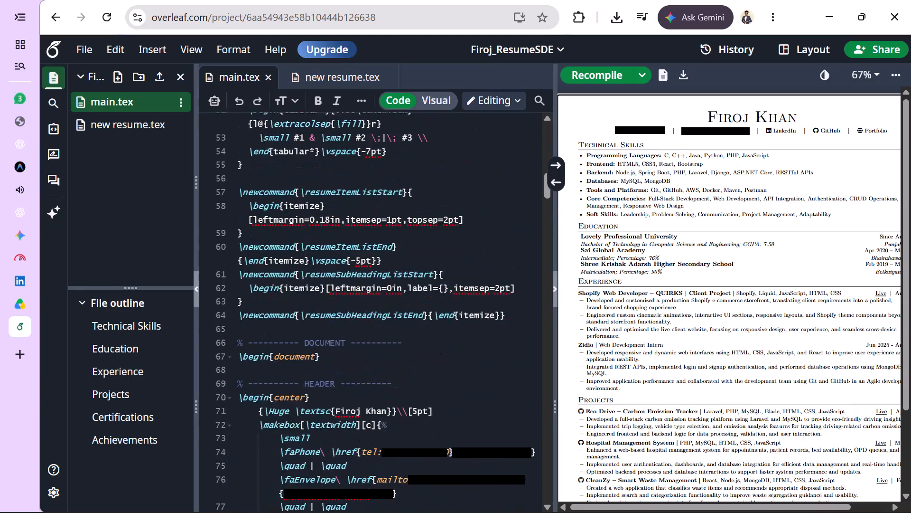
scroll(463, 252, down, 1)
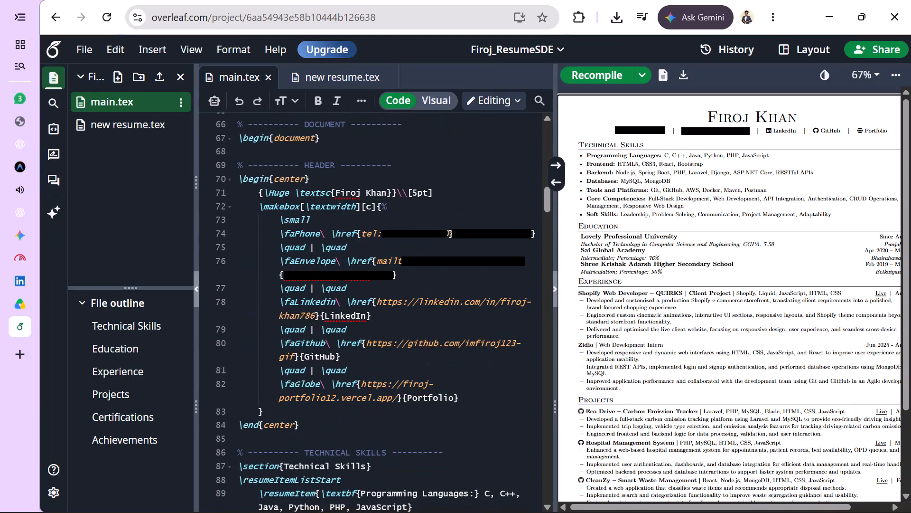
scroll(463, 252, down, 3)
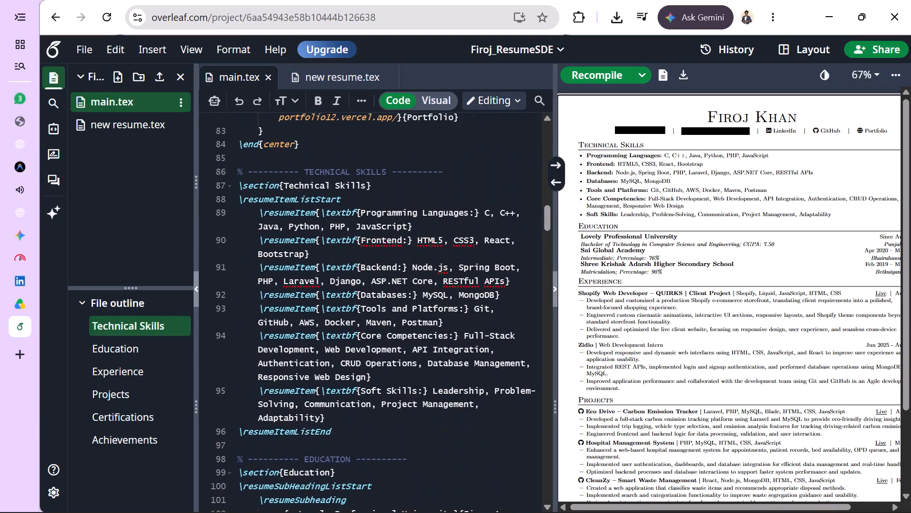
scroll(463, 252, down, 1)
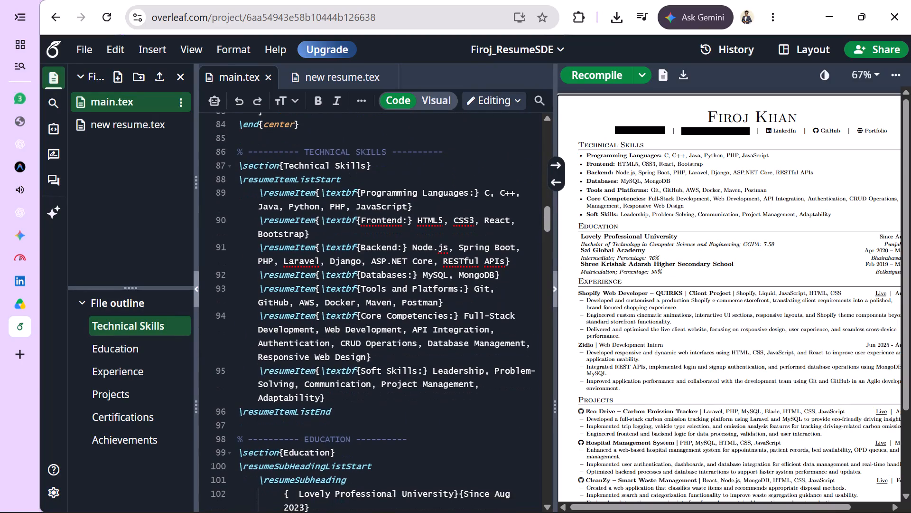
scroll(463, 252, up, 1)
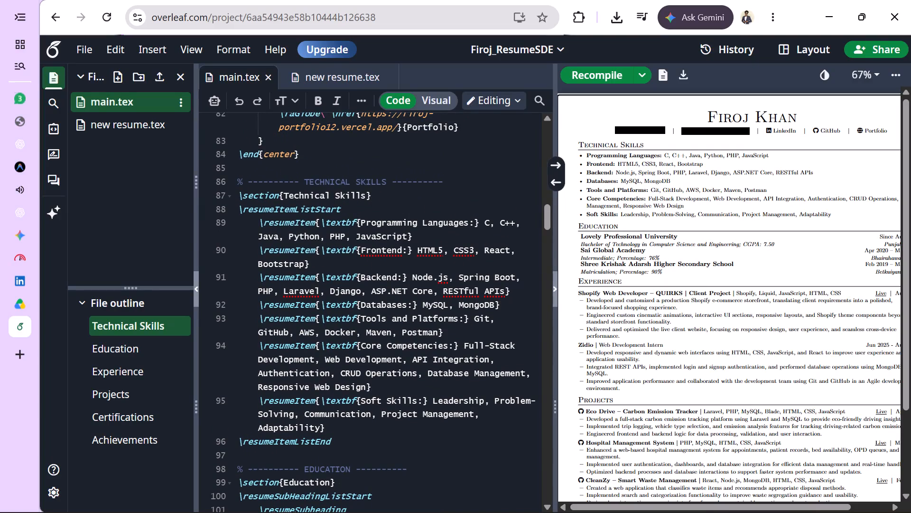
In the Core Competencies line of main.tex, insert "AI" before "Web Development" and add a comma and space after "Responsive Web Design".
click(323, 355)
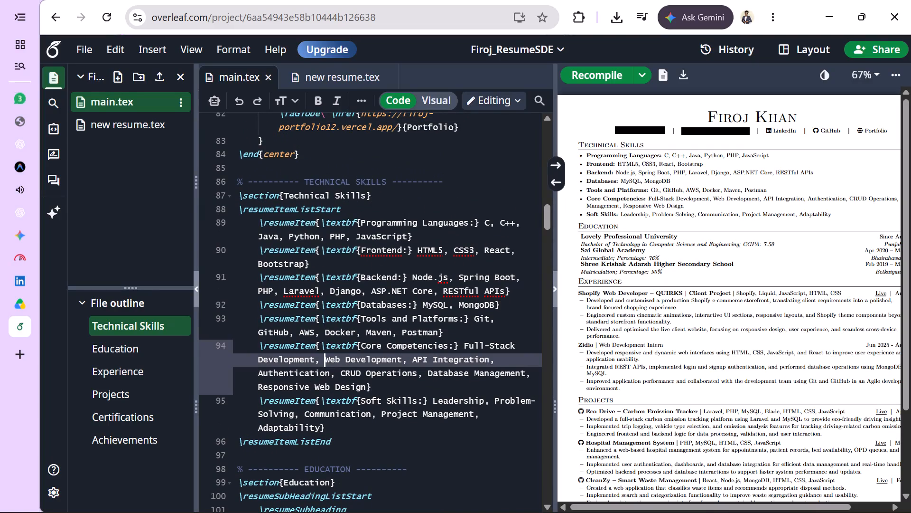
key(Left)
key(Right)
text(AI)
key(space)
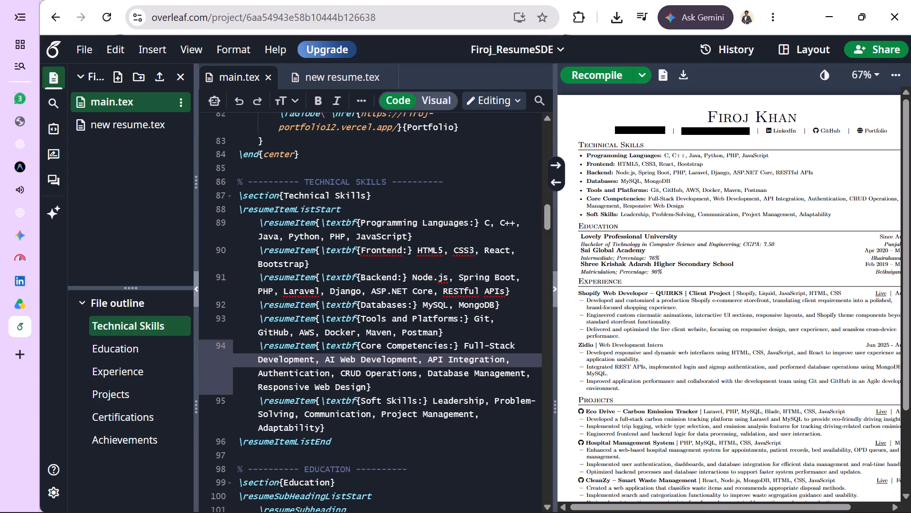
click(366, 391)
text(,)
key(space)
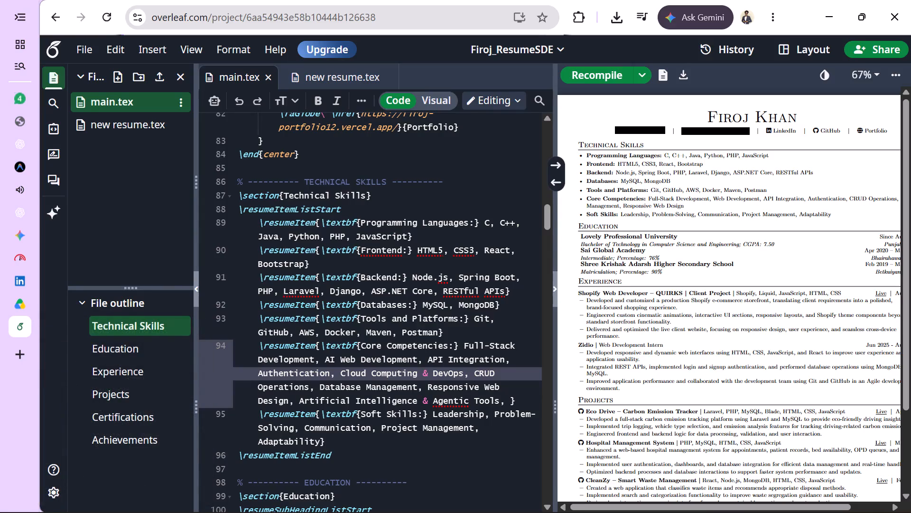
click(511, 401)
key(ctrl+v)
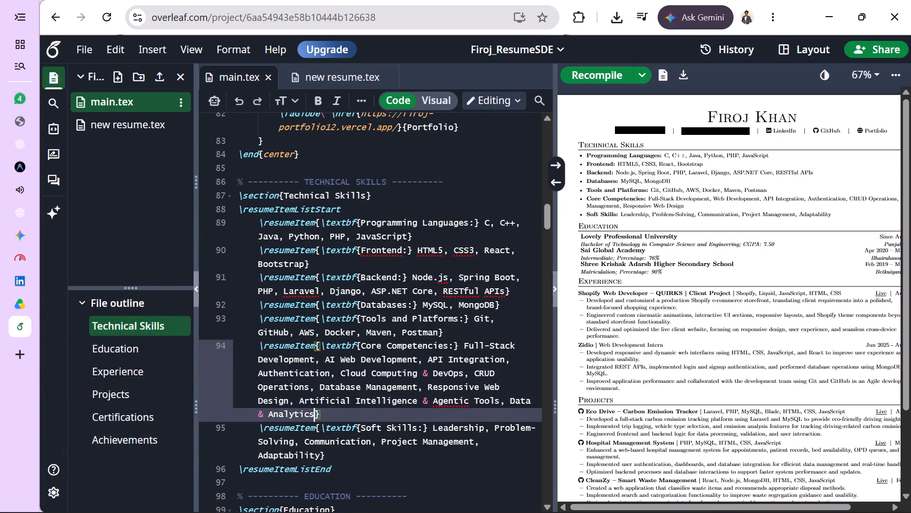
Recompile the resume and look over the updated Core Competencies entry in the PDF preview.
click(587, 66)
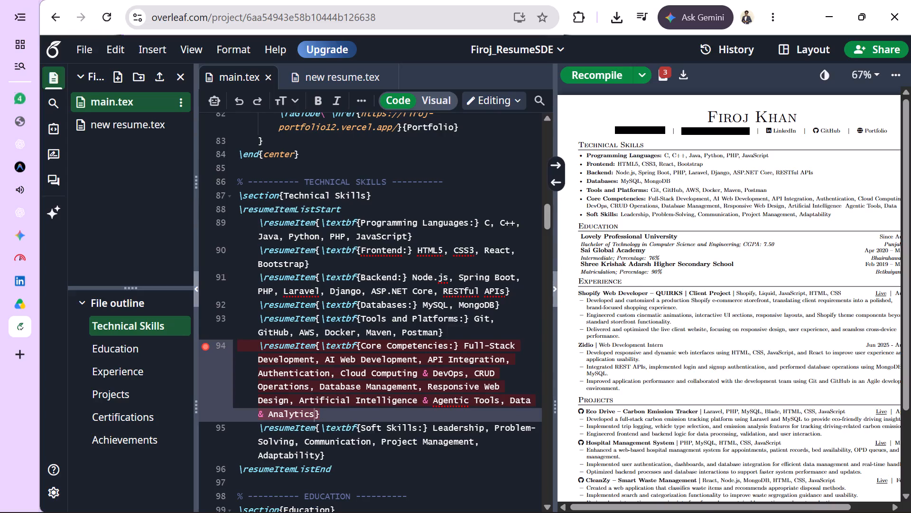
scroll(672, 332, down, 3)
scroll(672, 332, up, 2)
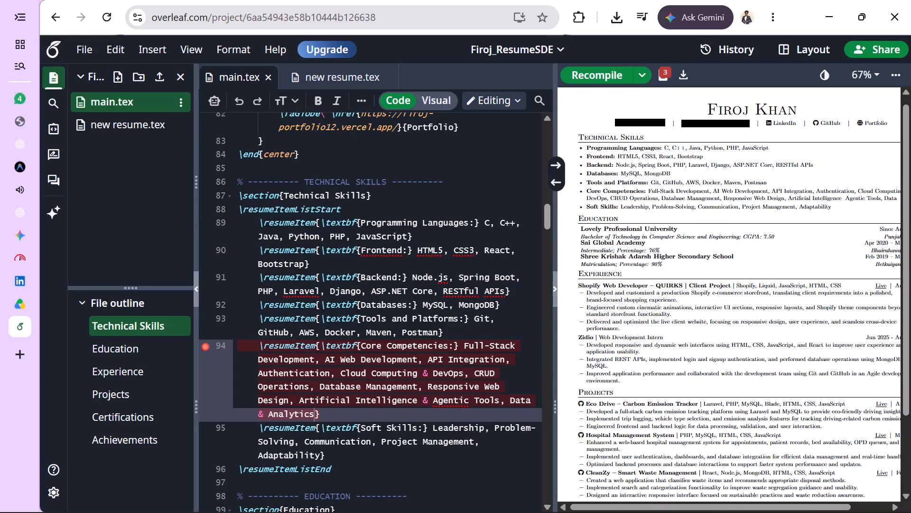
Delete "Responsive Web Design" and its comma from the Core Competencies line, leaving a single space between "Database Management," and "Artificial Intelligence".
click(294, 404)
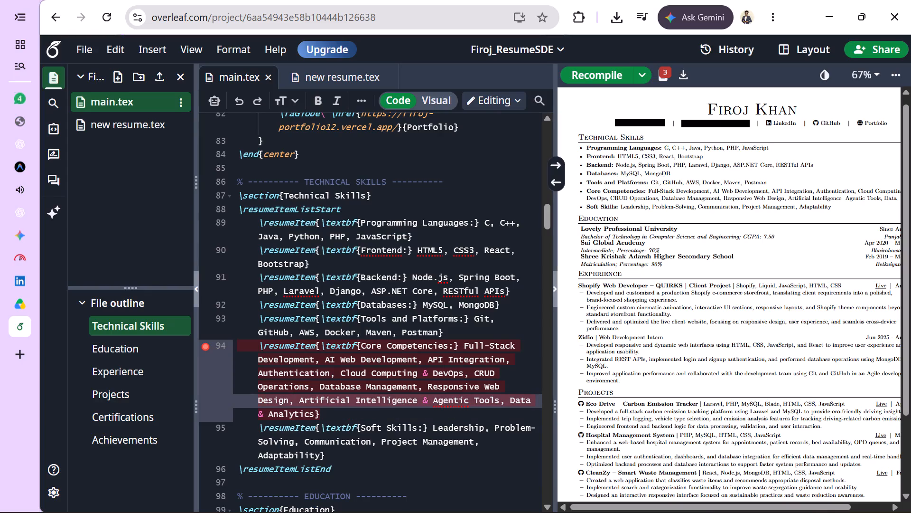
key(BackSpace)
key(BackSpace)
key(BackSpace)
key(BackSpace)
key(BackSpace)
key(BackSpace)
key(BackSpace)
key(BackSpace)
key(BackSpace)
key(BackSpace)
key(BackSpace)
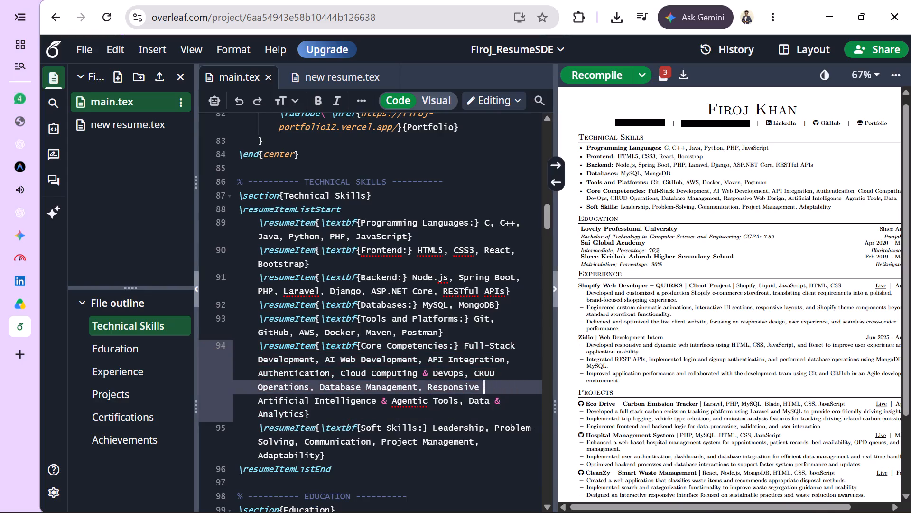
key(BackSpace)
key(BackSpace)
key(BackSpace)
key(BackSpace)
key(BackSpace)
key(BackSpace)
key(BackSpace)
key(BackSpace)
key(BackSpace)
key(BackSpace)
key(BackSpace)
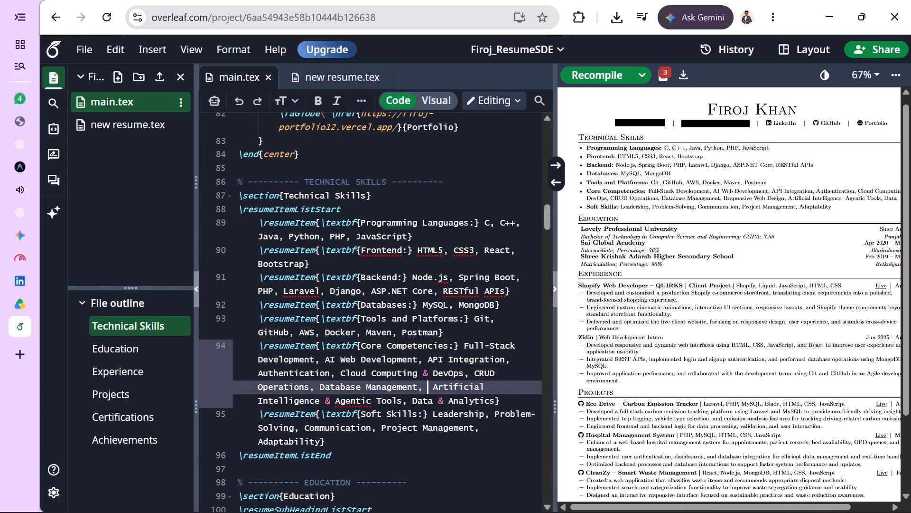
key(BackSpace)
key(Delete)
key(space)
Recompile the resume with the shortened Core Competencies line.
click(590, 81)
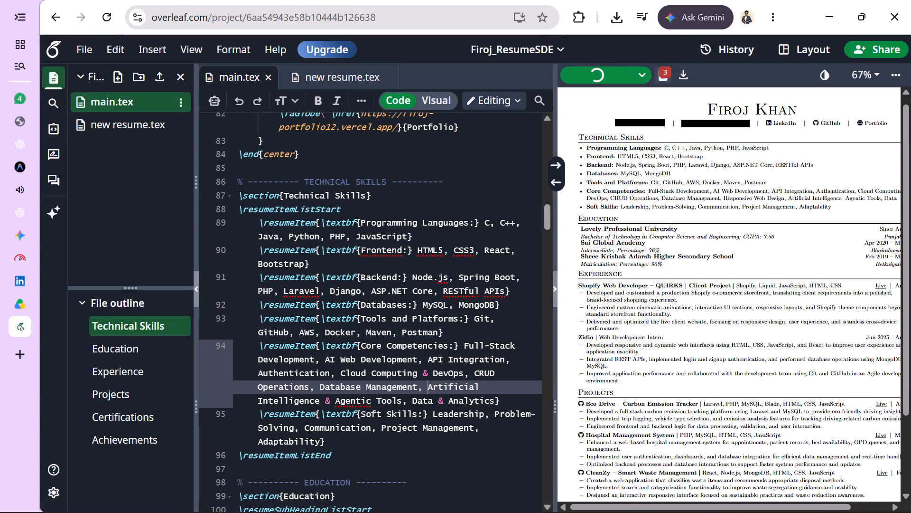
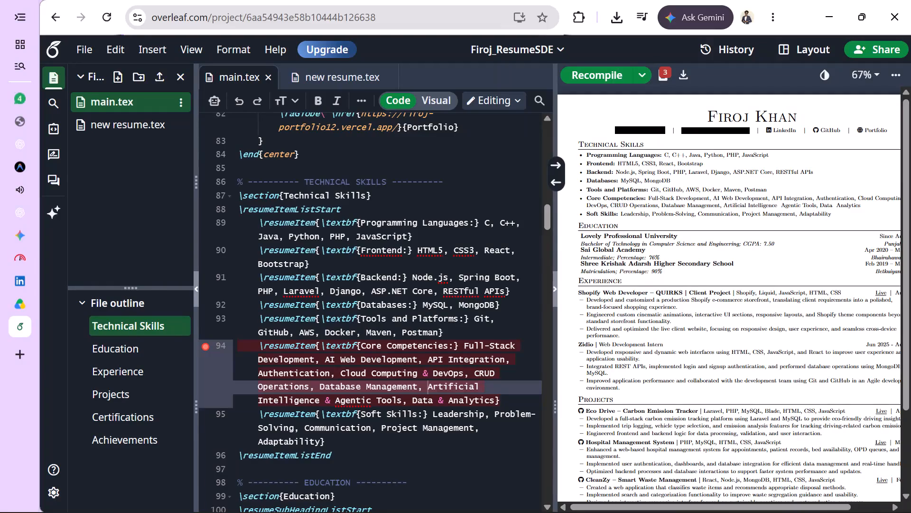
Look through the compiled resume in the PDF preview, from Technical Skills down to Achievements.
scroll(679, 245, down, 1)
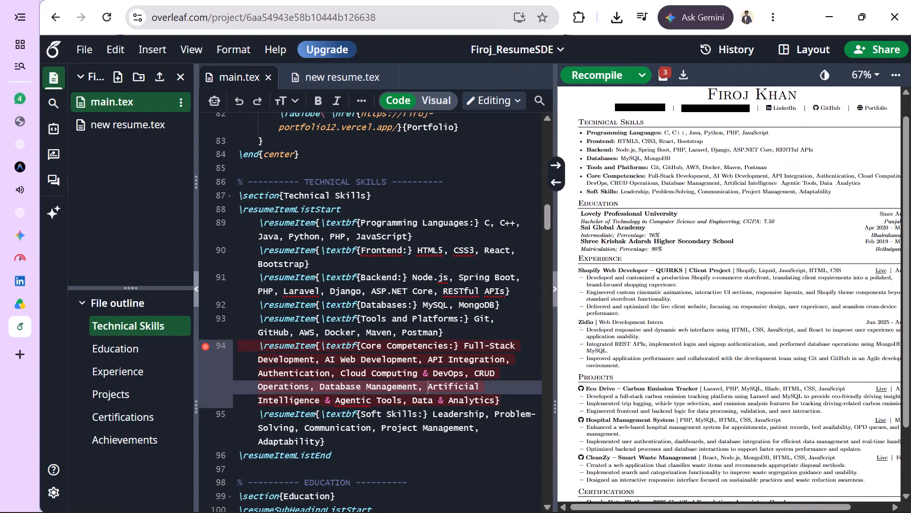
scroll(679, 245, down, 3)
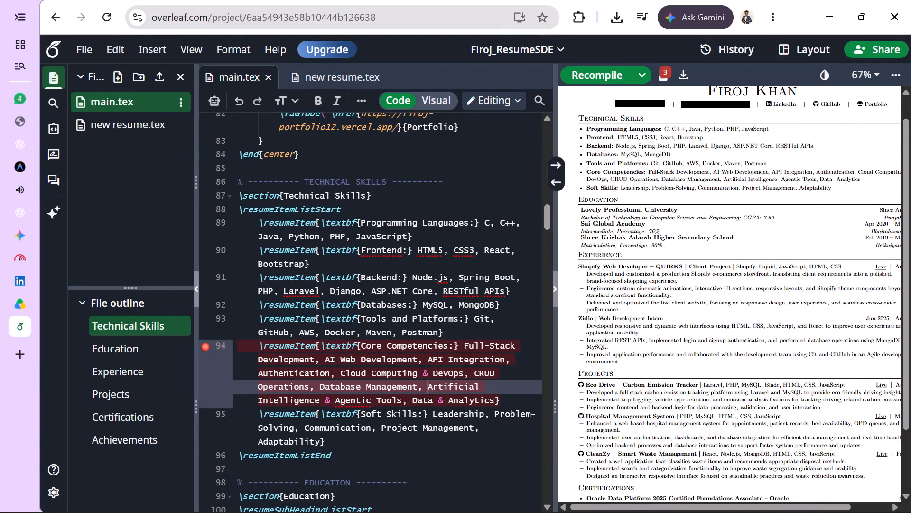
scroll(679, 245, down, 1)
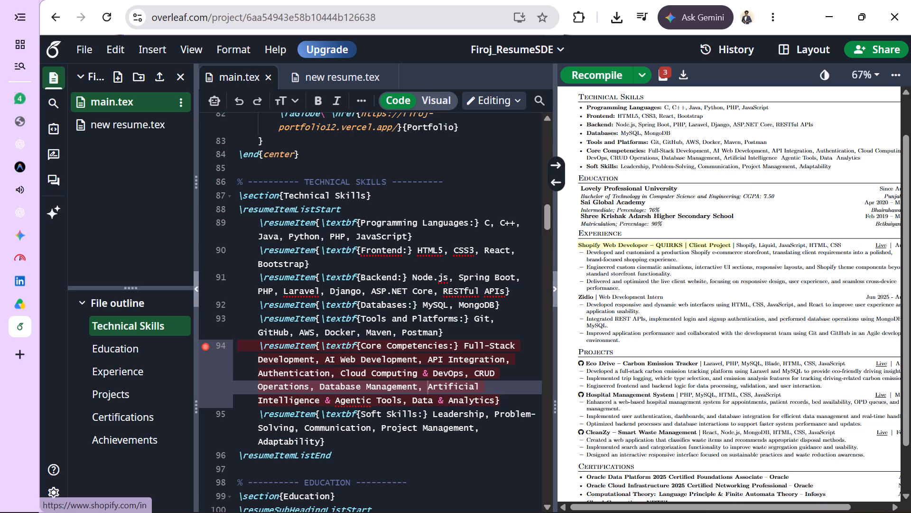
scroll(627, 290, down, 1)
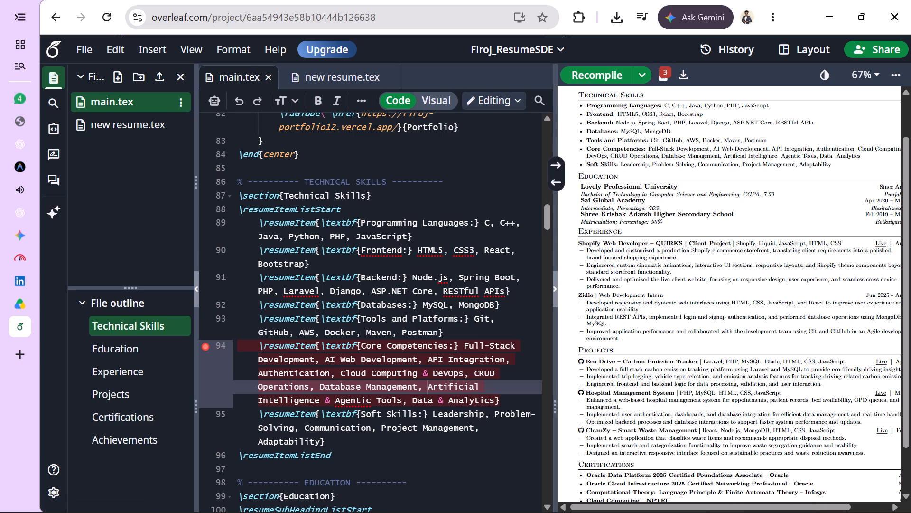
scroll(627, 290, down, 2)
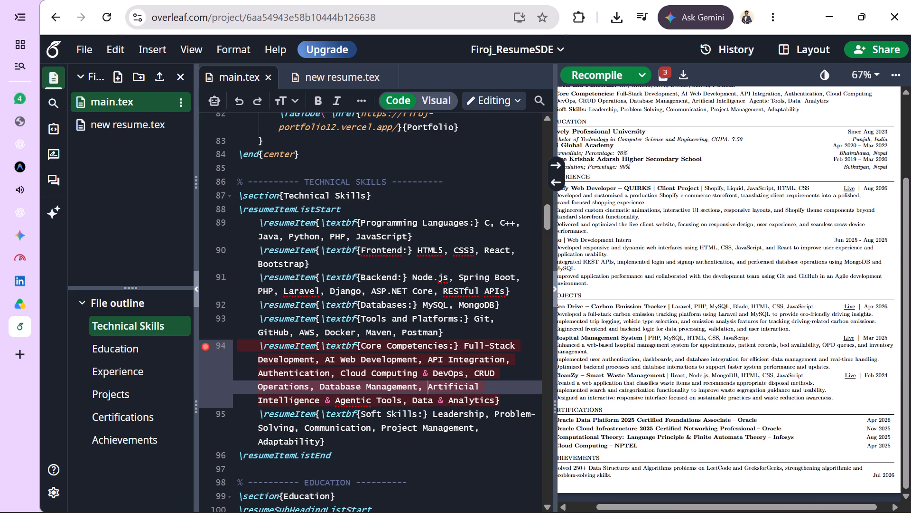
From Aditya_ResumeSDE.pdf in Google Drive, open the Food Saver project's live site and copy its web address.
click(26, 299)
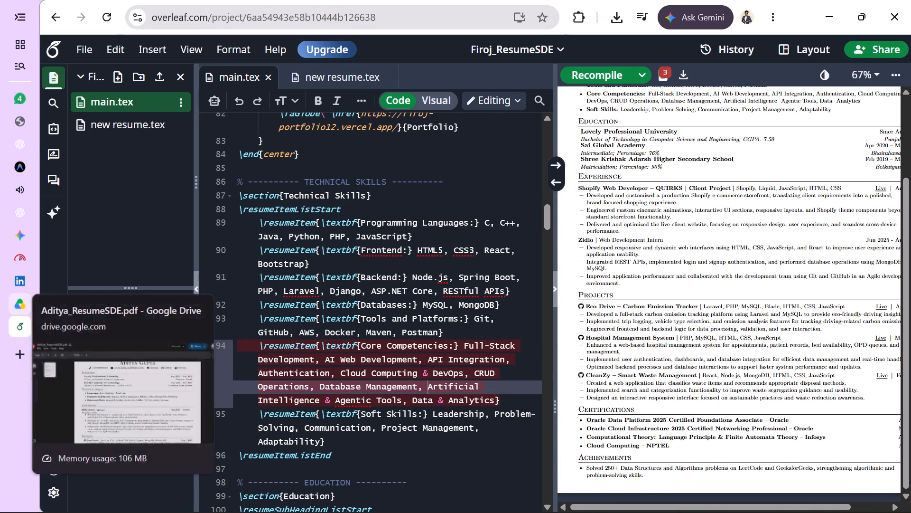
scroll(432, 296, down, 2)
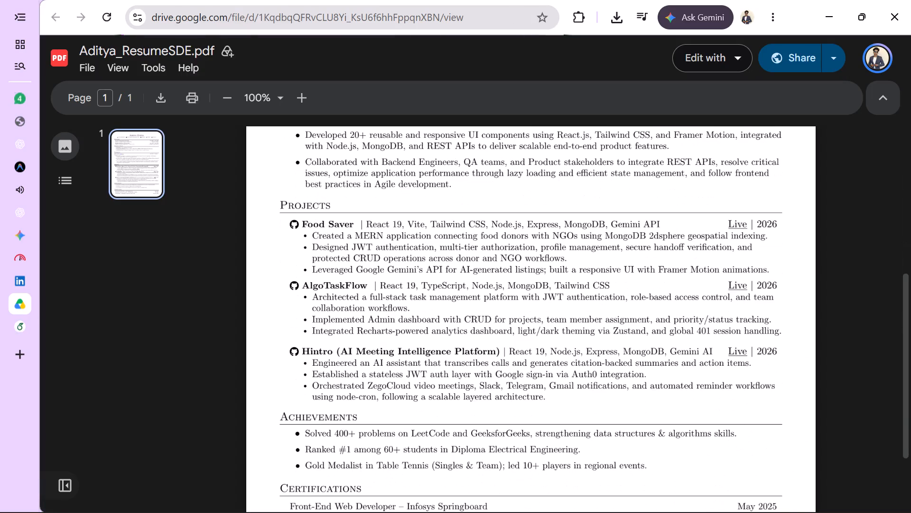
click(736, 225)
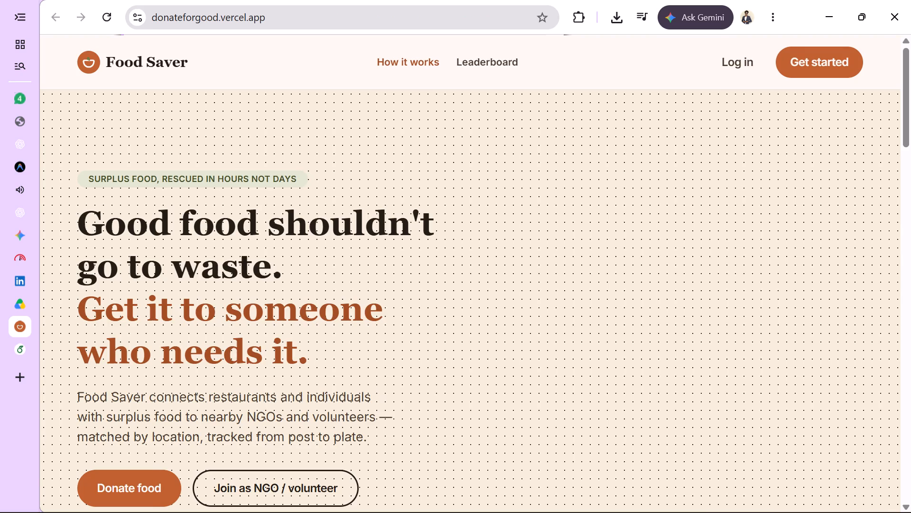
click(300, 15)
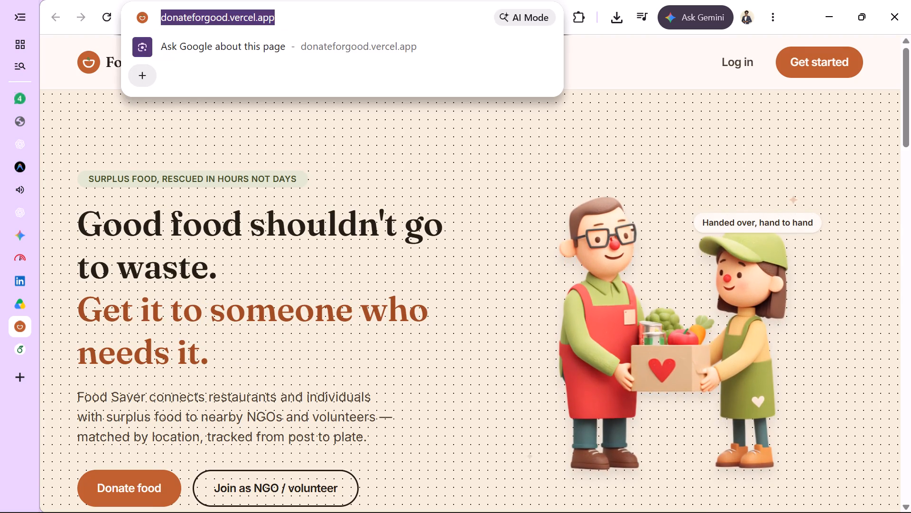
click(303, 17)
key(ctrl+a)
key(ctrl+c)
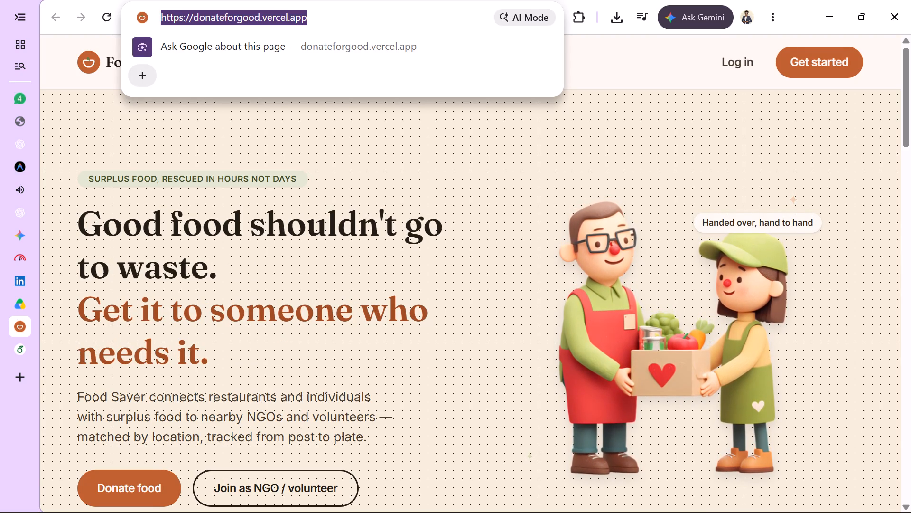
key(ctrl+c)
click(146, 116)
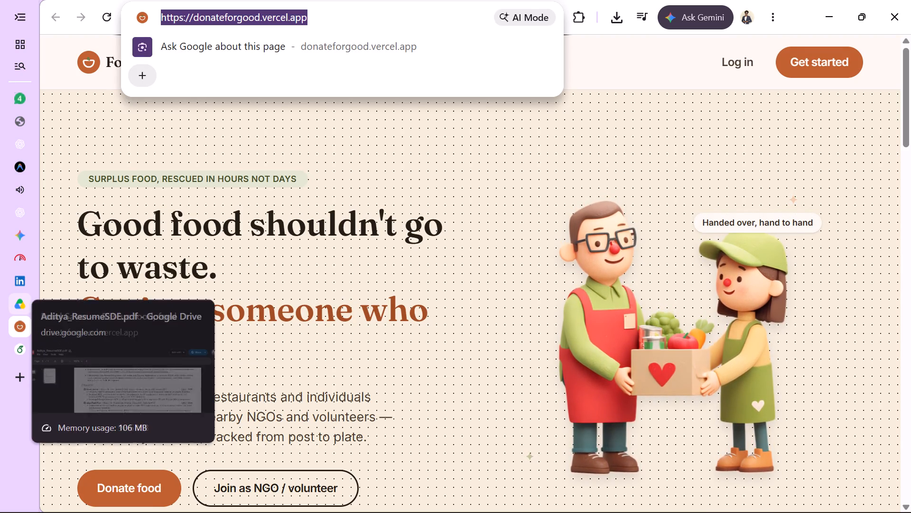
Back in Overleaf, delete the end date from the Zidio internship's date line in main.tex, leaving only "Jun 2025".
click(24, 346)
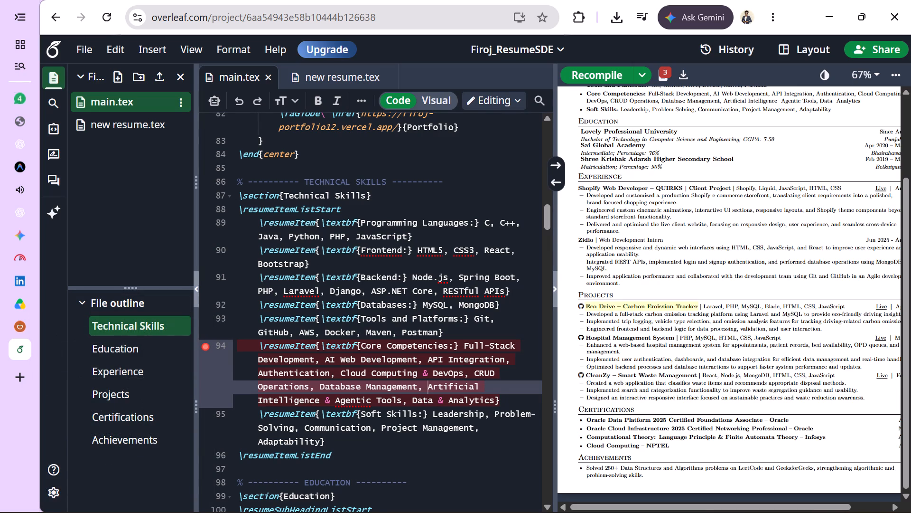
scroll(648, 252, down, 1)
scroll(648, 252, left, 1)
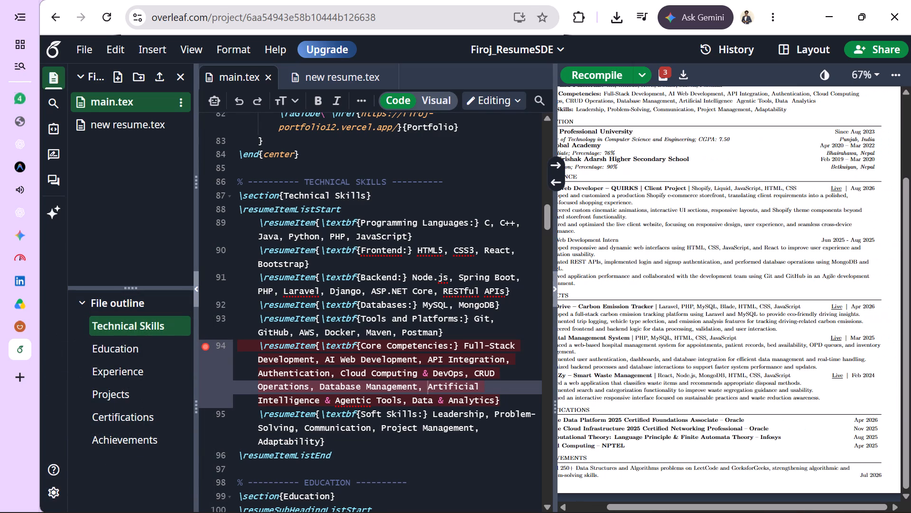
scroll(709, 263, right, 2)
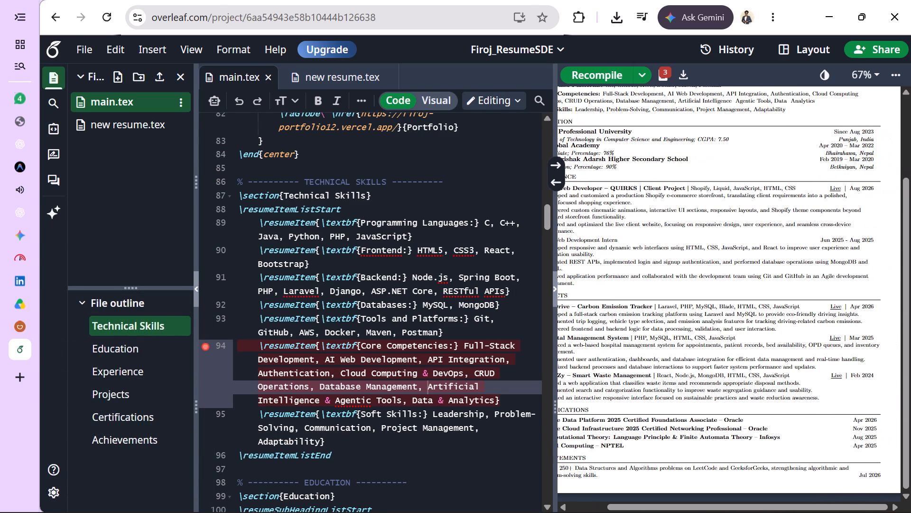
scroll(709, 263, right, 1)
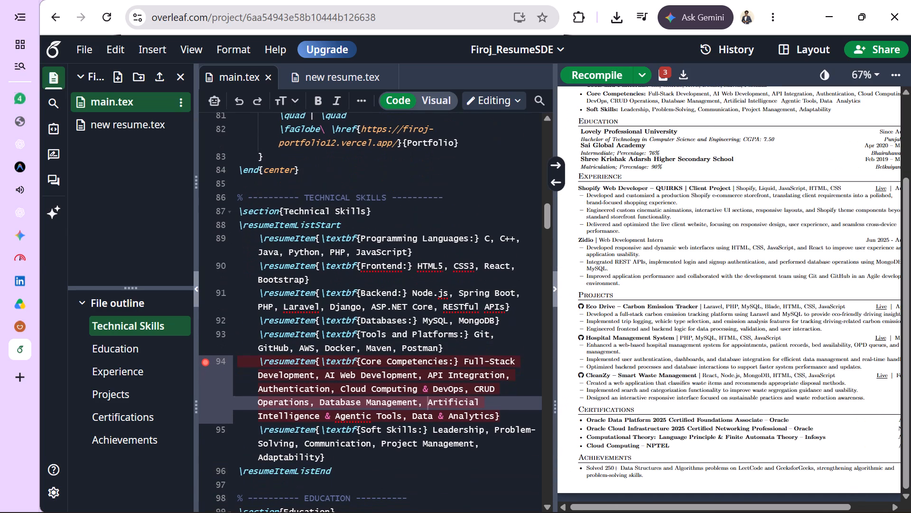
scroll(435, 340, down, 5)
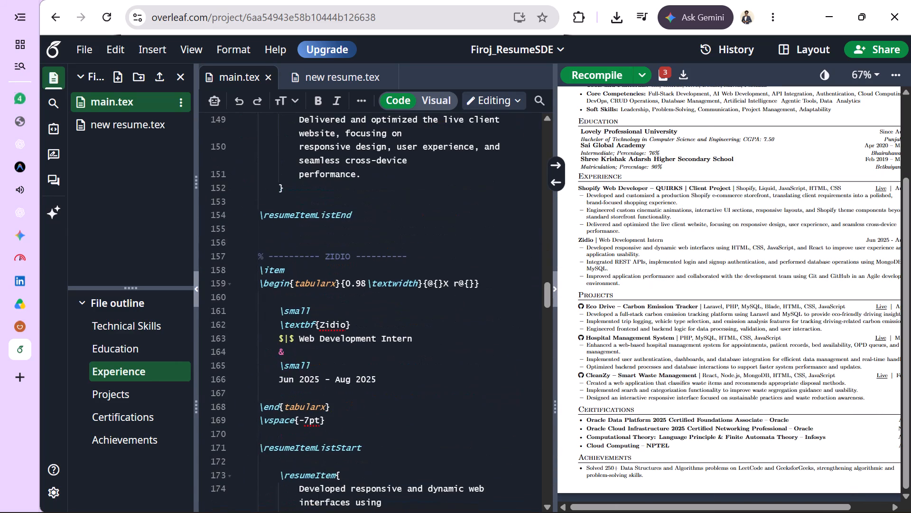
scroll(435, 340, down, 1)
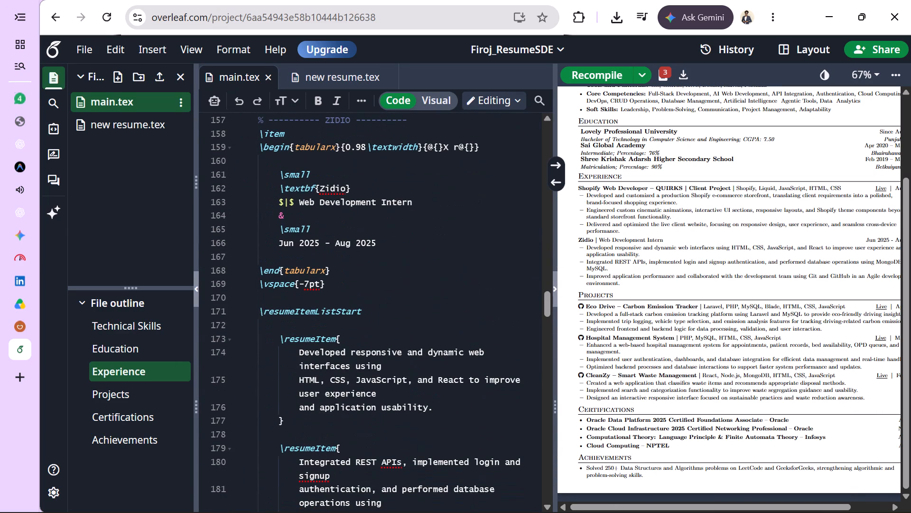
scroll(696, 313, left, 2)
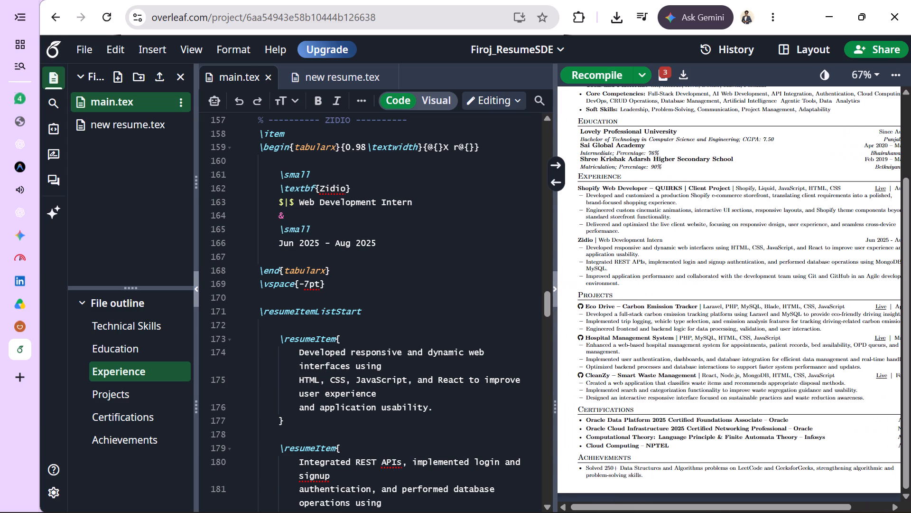
scroll(696, 313, left, 1)
scroll(704, 269, left, 1)
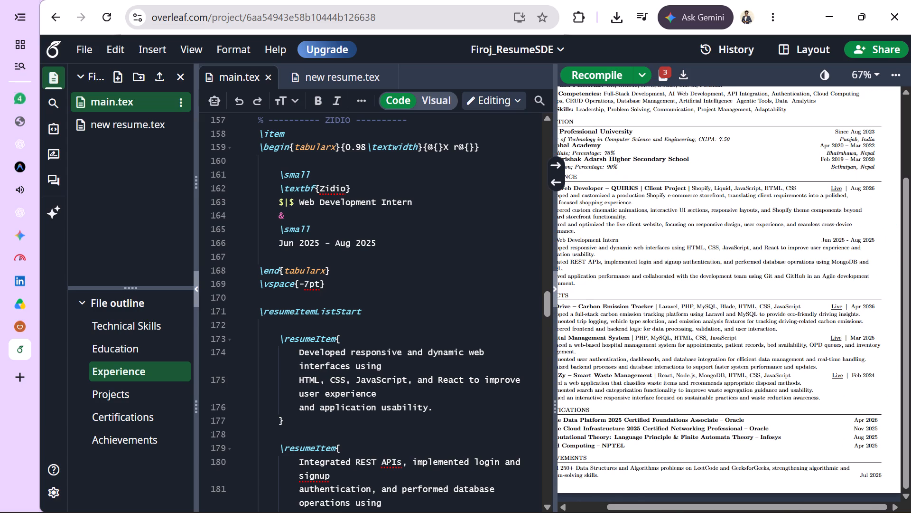
click(375, 245)
key(BackSpace)
key(BackSpace)
key(BackSpace)
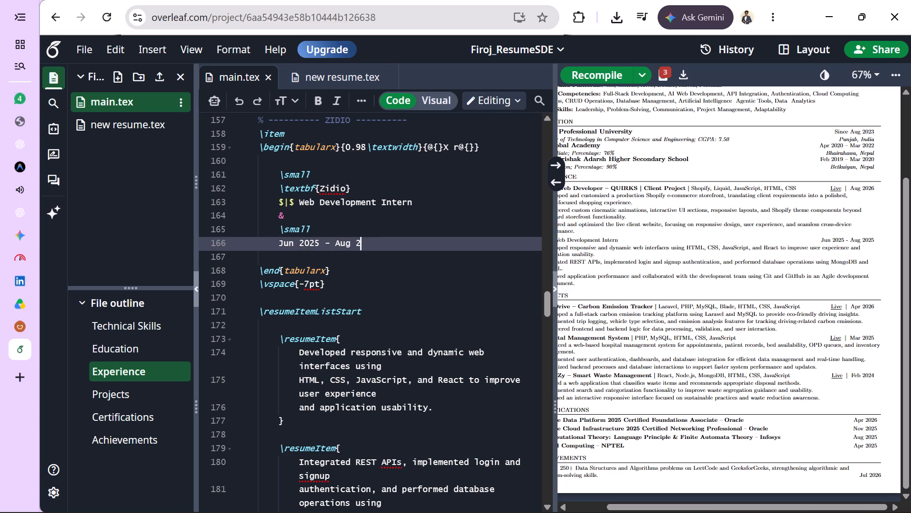
key(BackSpace)
key(BackSpace)
key(BackSpace)
key(BackSpace)
key(BackSpace)
key(BackSpace)
key(BackSpace)
key(BackSpace)
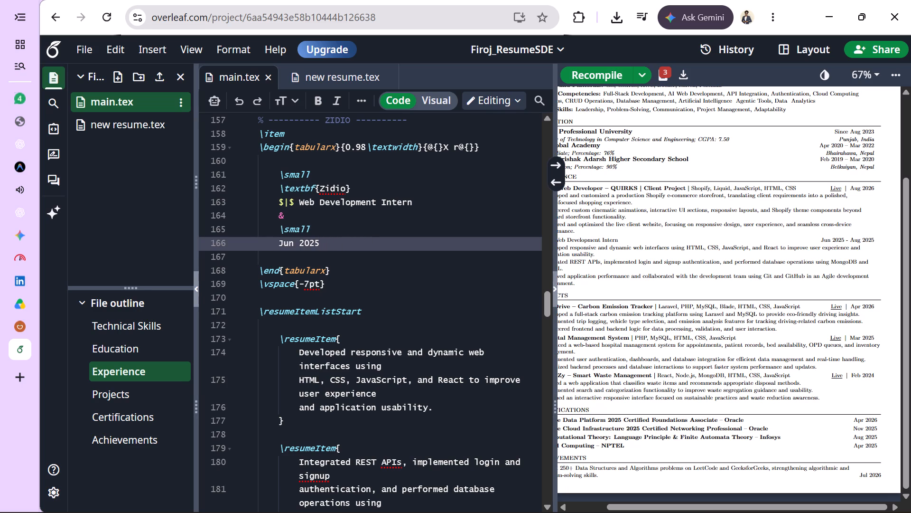
click(375, 245)
Recompile the resume and check the Zidio entry in the PDF preview.
scroll(375, 245, up, 2)
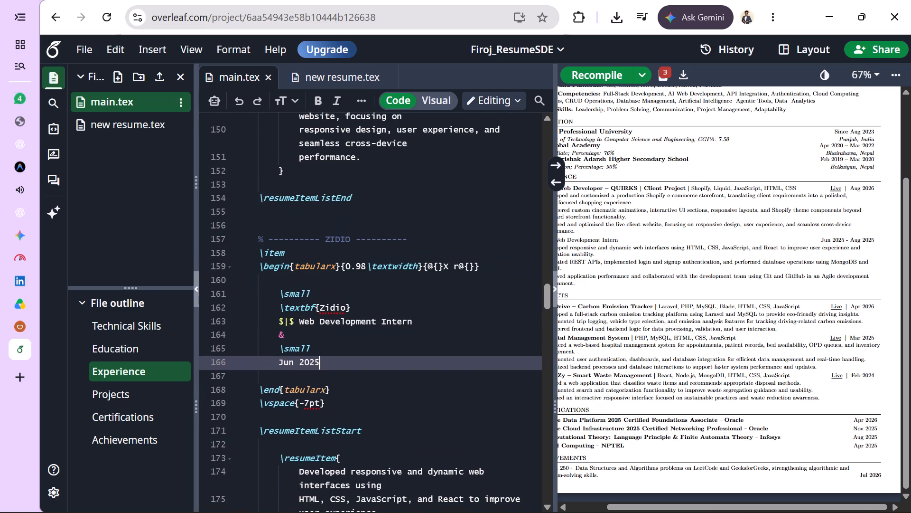
click(595, 72)
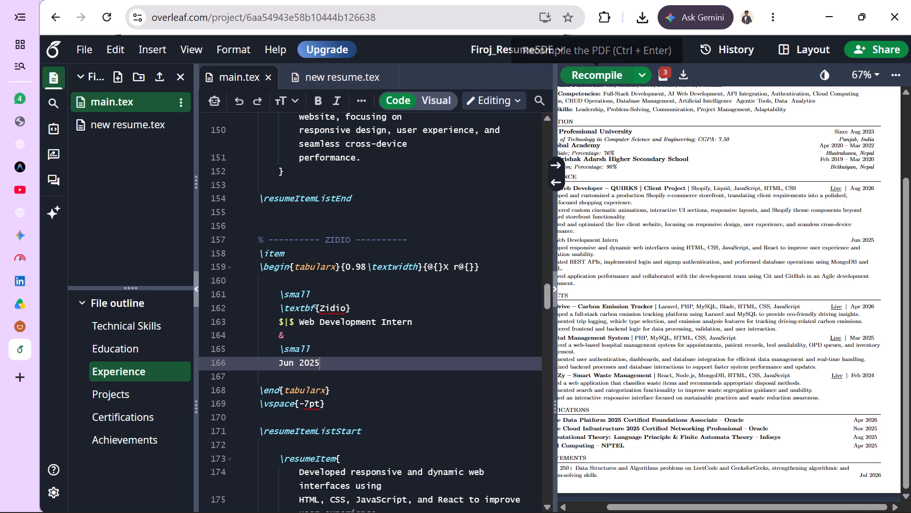
scroll(692, 254, right, 3)
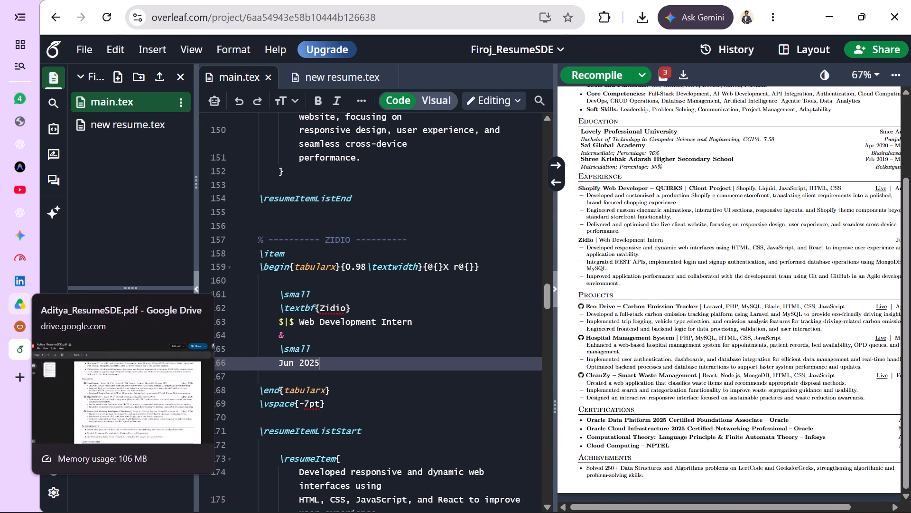
From Aditya_ResumeSDE.pdf in Google Drive, view the GitHub repositories of Food Saver and Hintro, closing each after viewing.
click(21, 304)
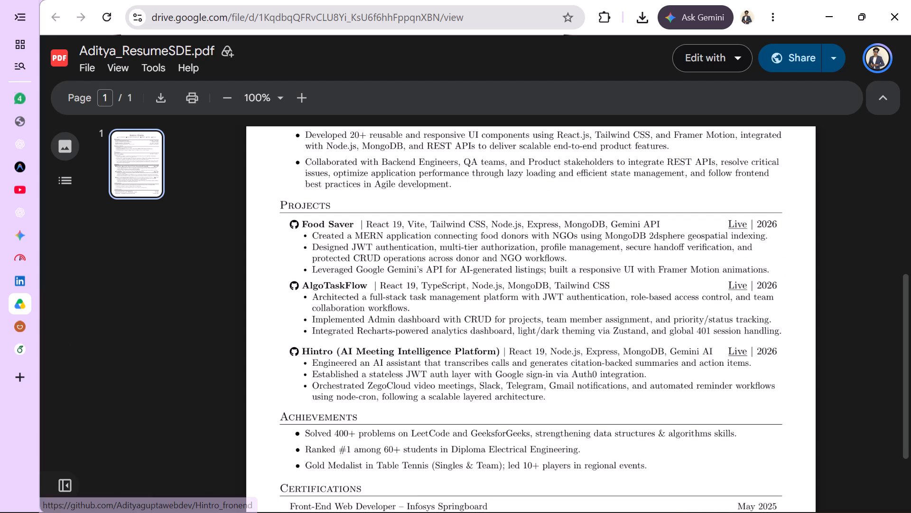
click(318, 228)
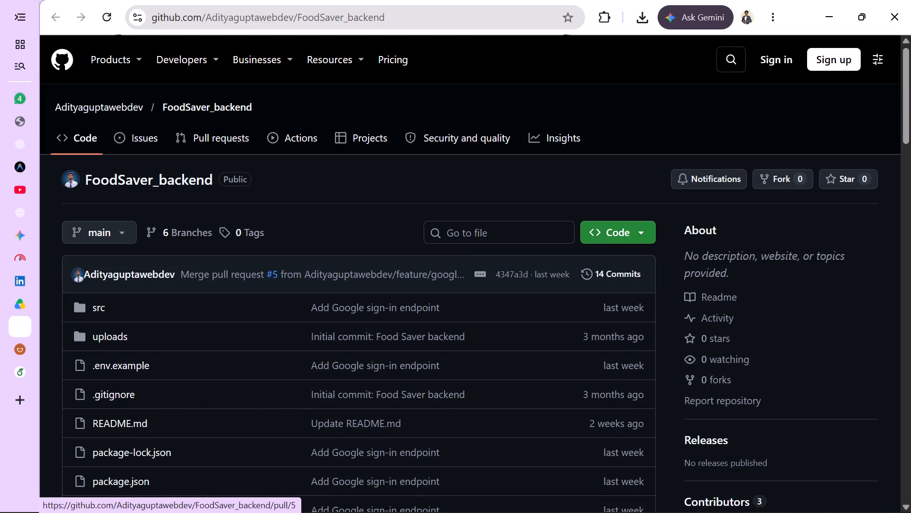
scroll(323, 196, up, 1)
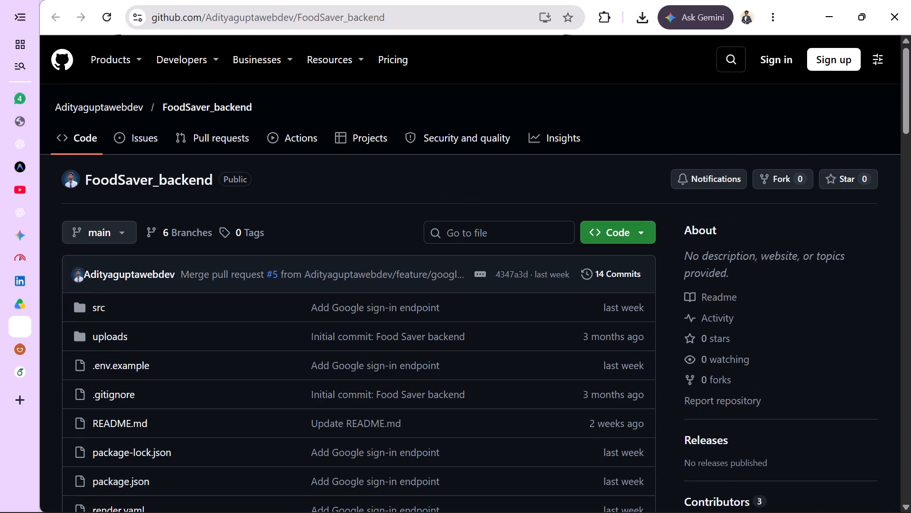
click(24, 327)
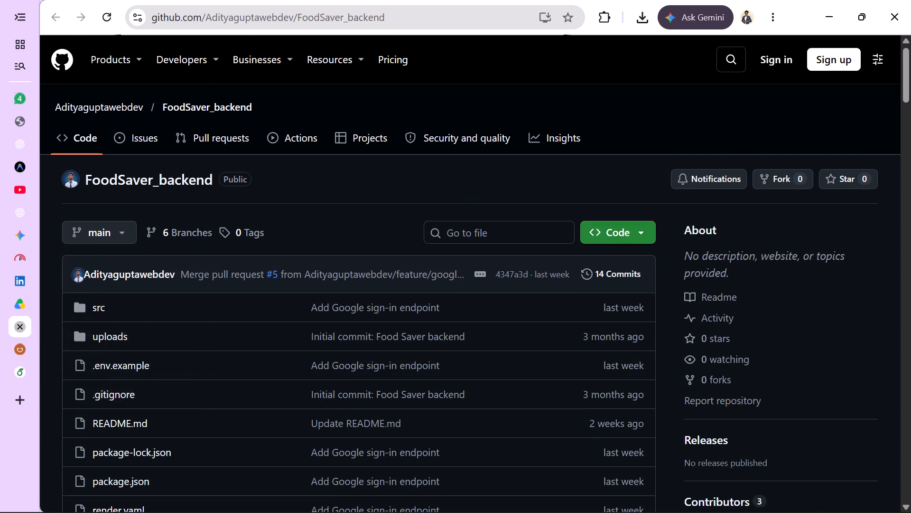
click(321, 346)
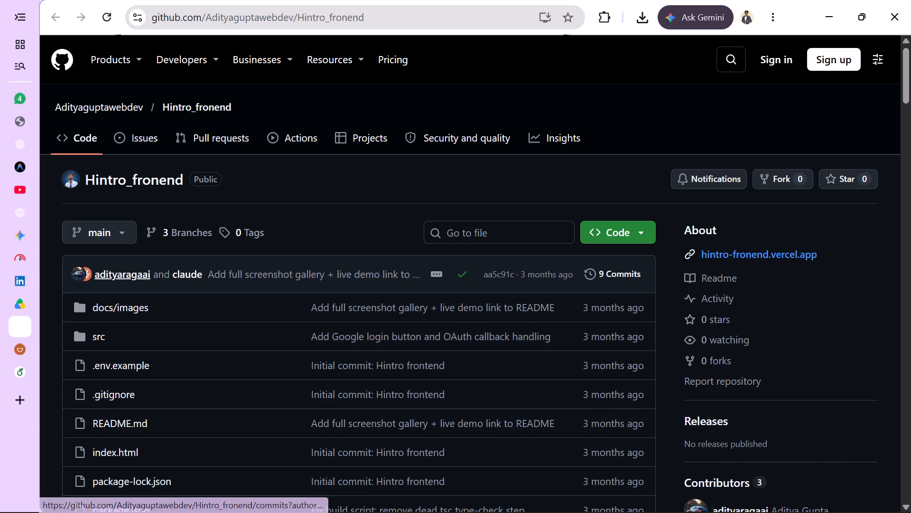
click(16, 323)
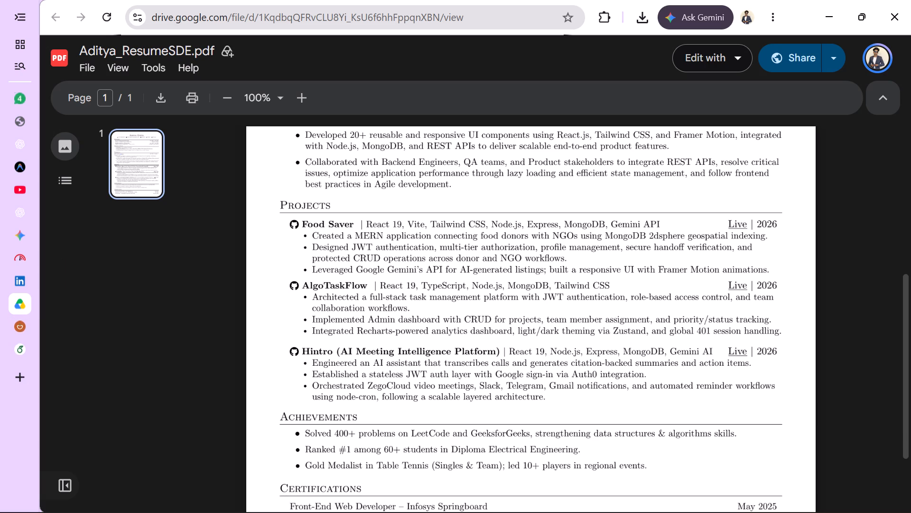
Open the Hintro project's live site from the resume and look through its landing page.
click(734, 355)
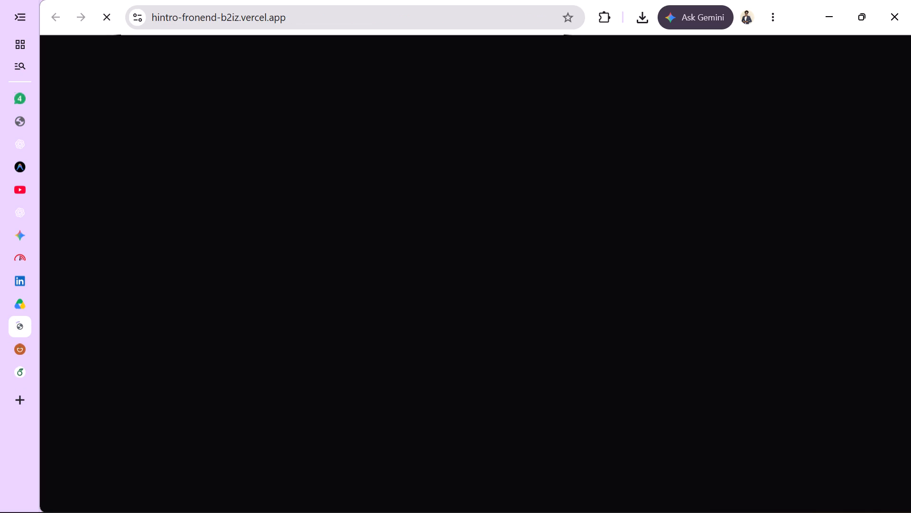
scroll(395, 330, up, 2)
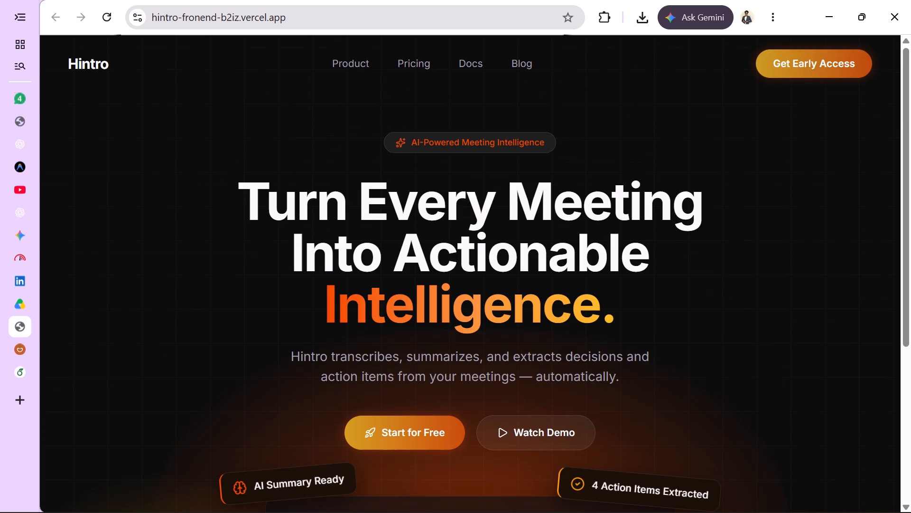
scroll(408, 269, up, 1)
scroll(545, 245, down, 4)
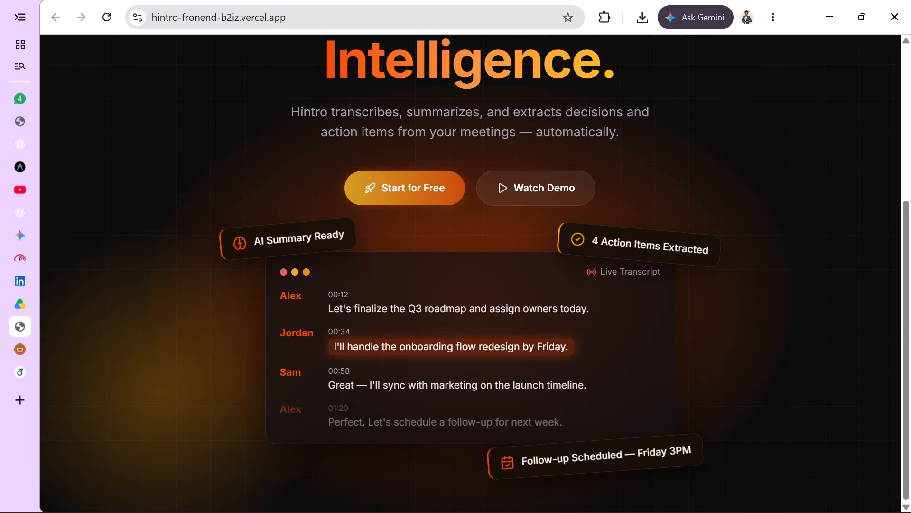
Look over the Hintro landing page back to its top, briefly showing the developer tools to view the narrower layout.
scroll(545, 245, up, 7)
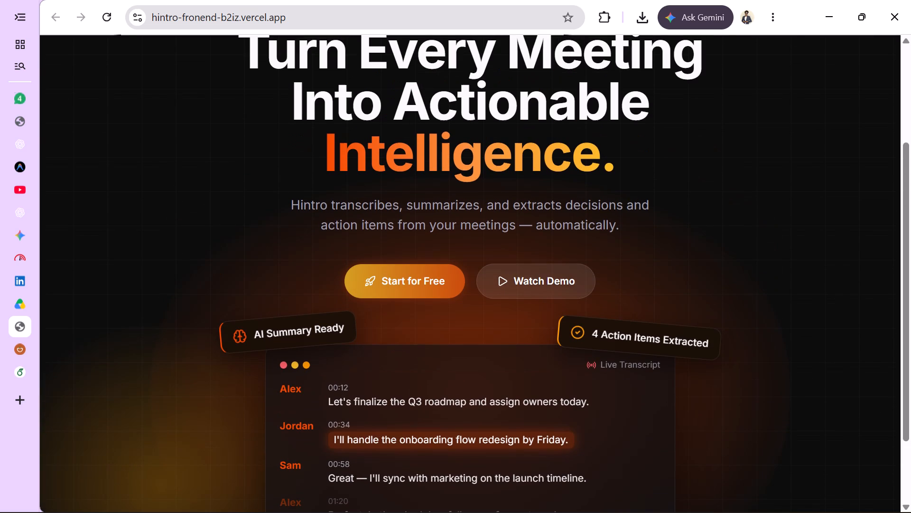
key(ctrl+shift+i)
scroll(314, 299, up, 1)
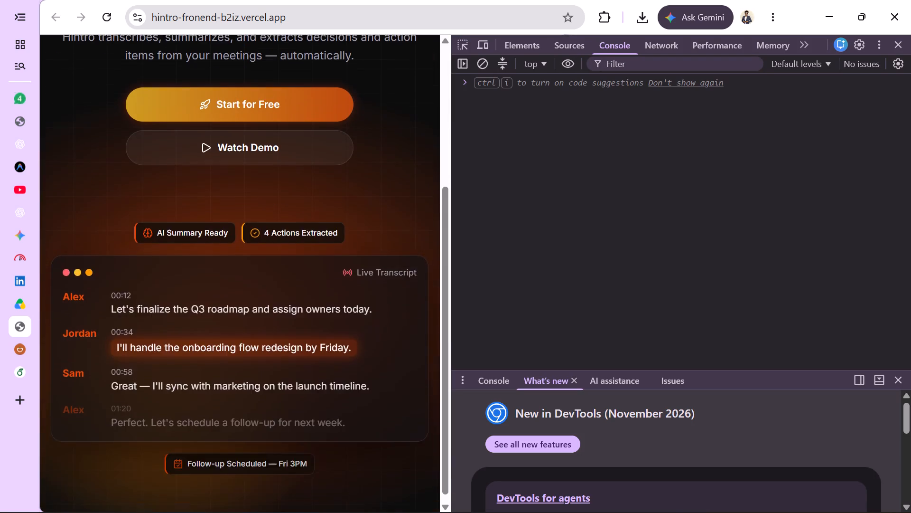
scroll(314, 299, up, 1)
key(ctrl+shift+i)
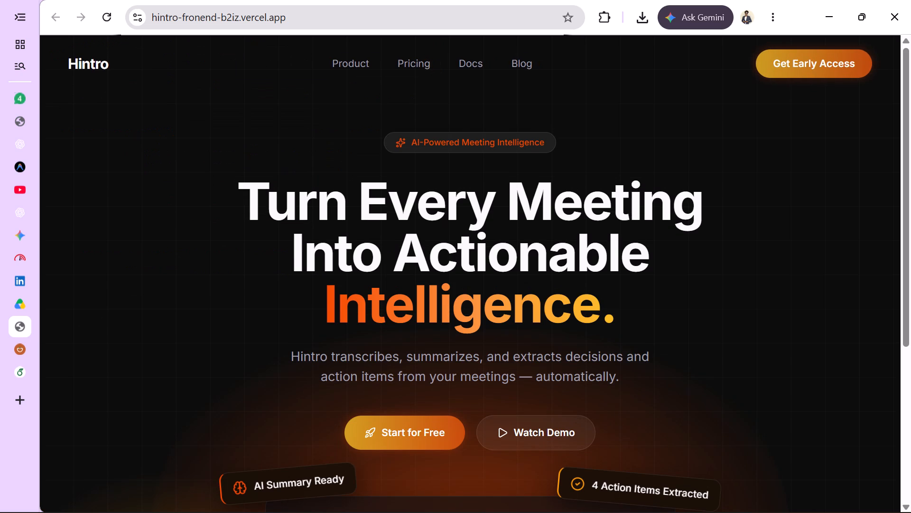
Compare the Projects section of Aditya_ResumeSDE.pdf in Google Drive with the Firoj_ResumeSDE preview in Overleaf.
click(28, 305)
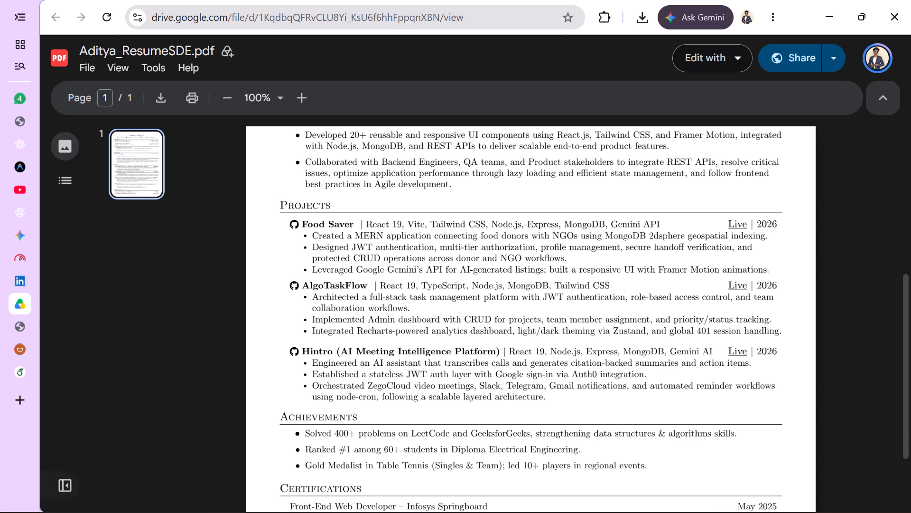
click(22, 365)
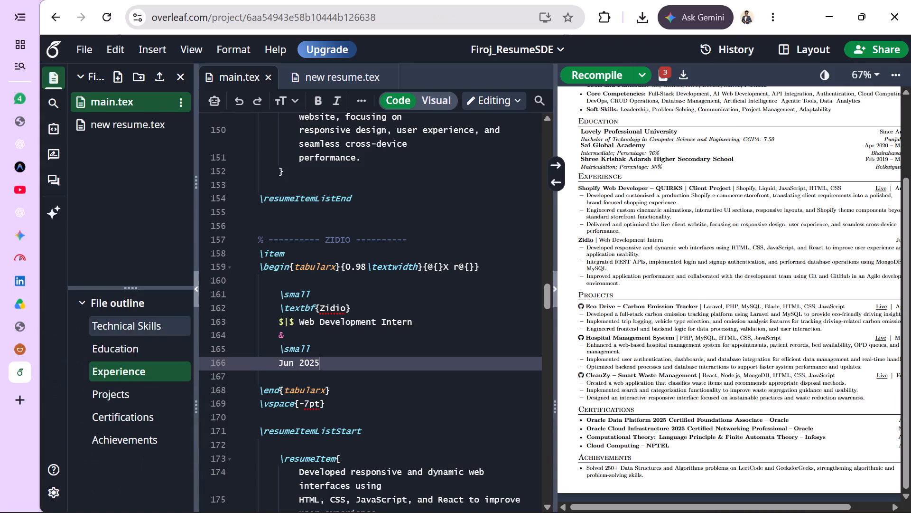
scroll(611, 302, up, 3)
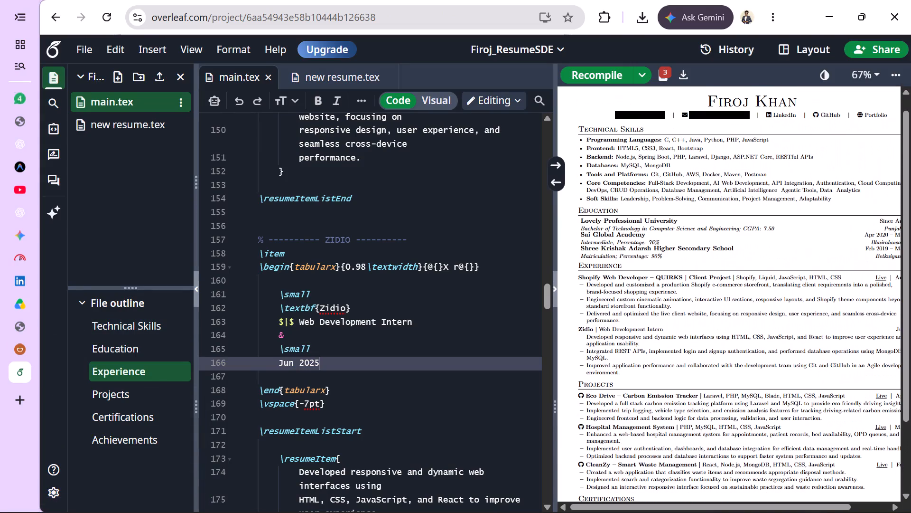
scroll(611, 302, down, 1)
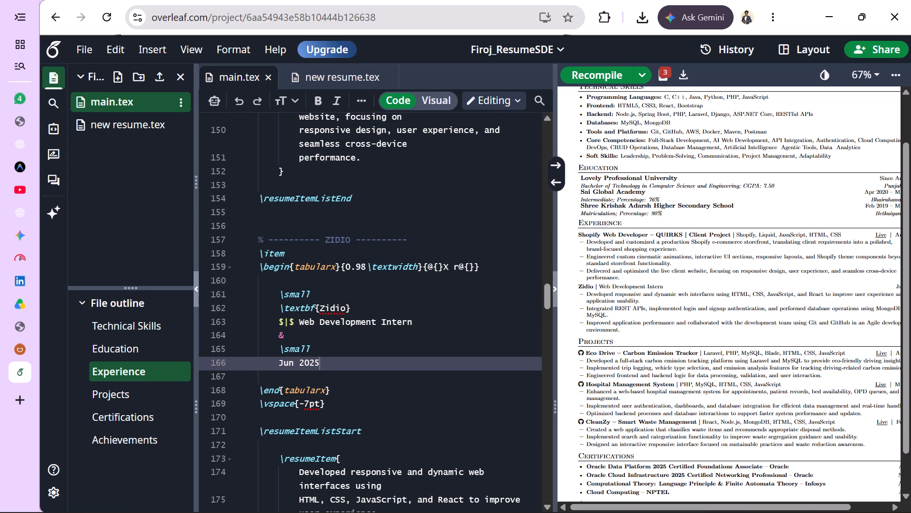
scroll(634, 304, down, 1)
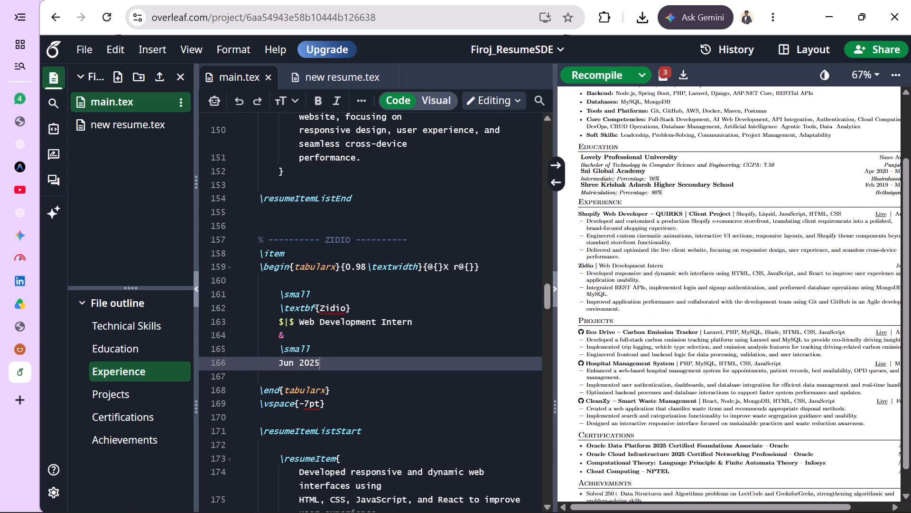
click(24, 301)
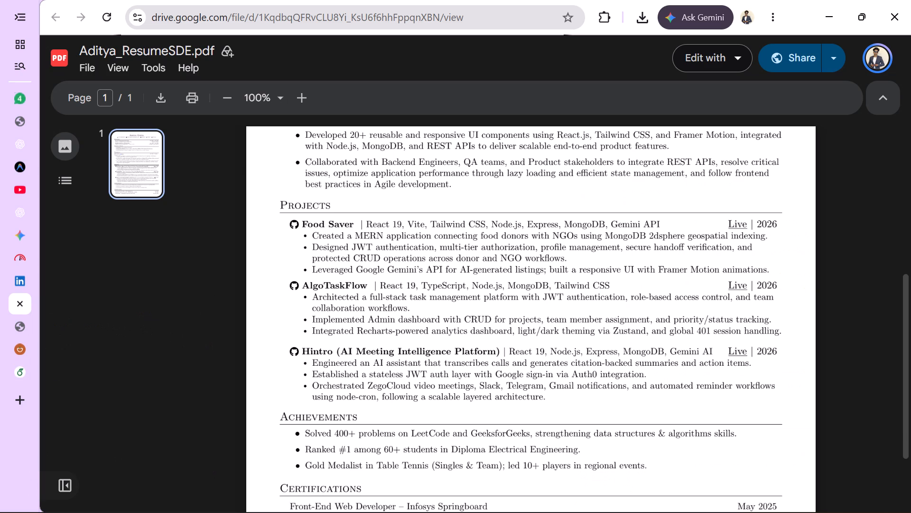
scroll(450, 369, up, 1)
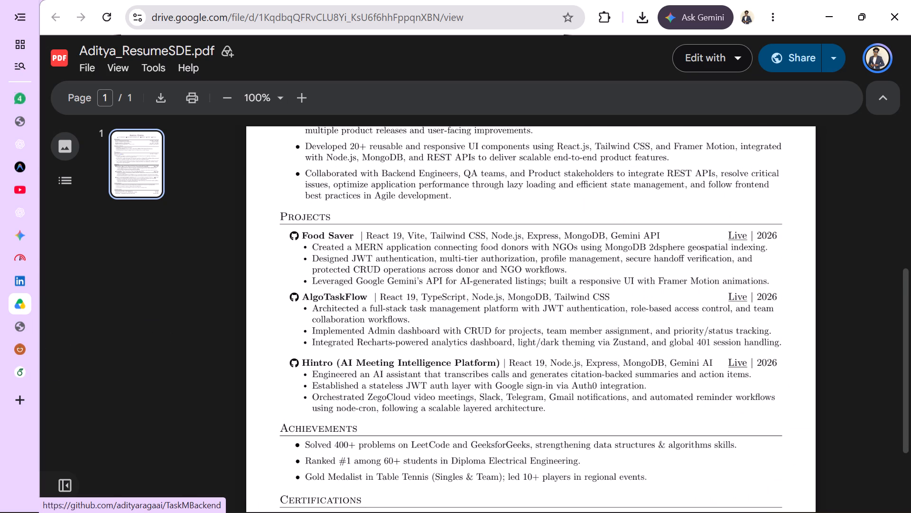
click(22, 373)
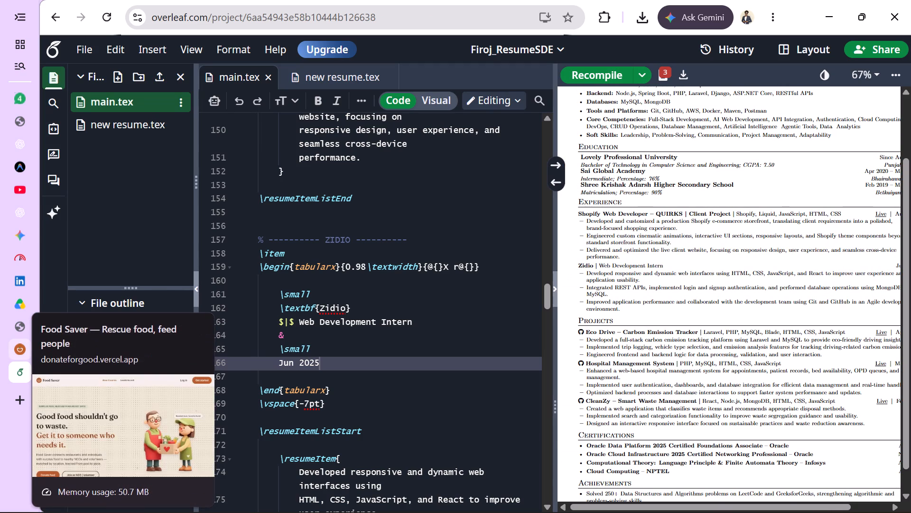
click(22, 302)
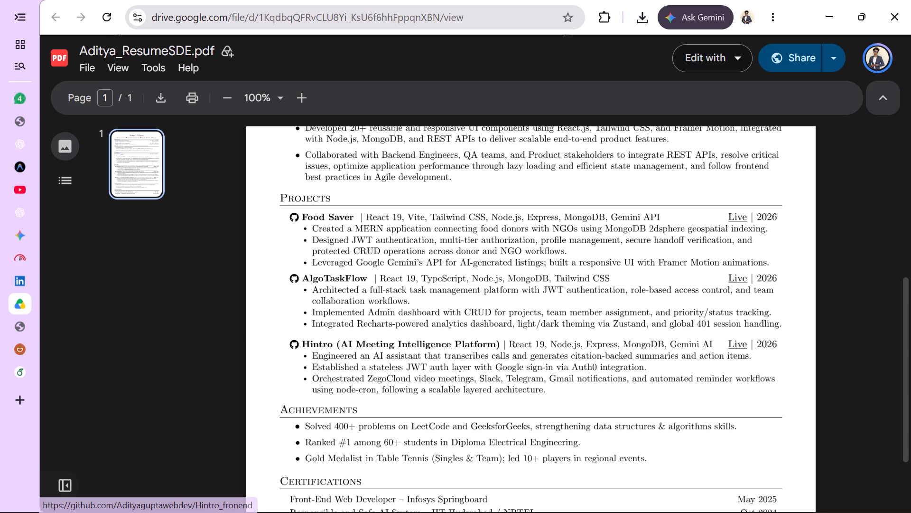
In Overleaf's main.tex, replace the bold company name "Zidio" in the second experience entry with "Hintro".
click(17, 364)
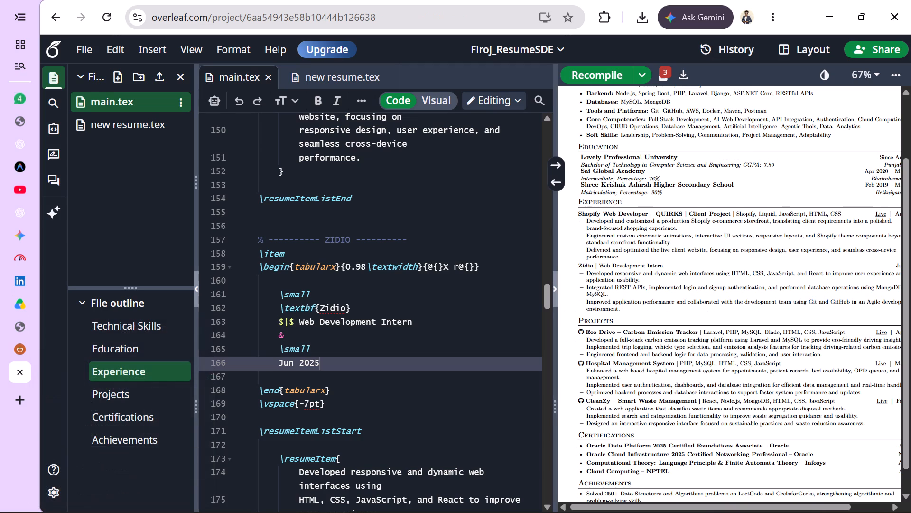
click(346, 309)
key(BackSpace)
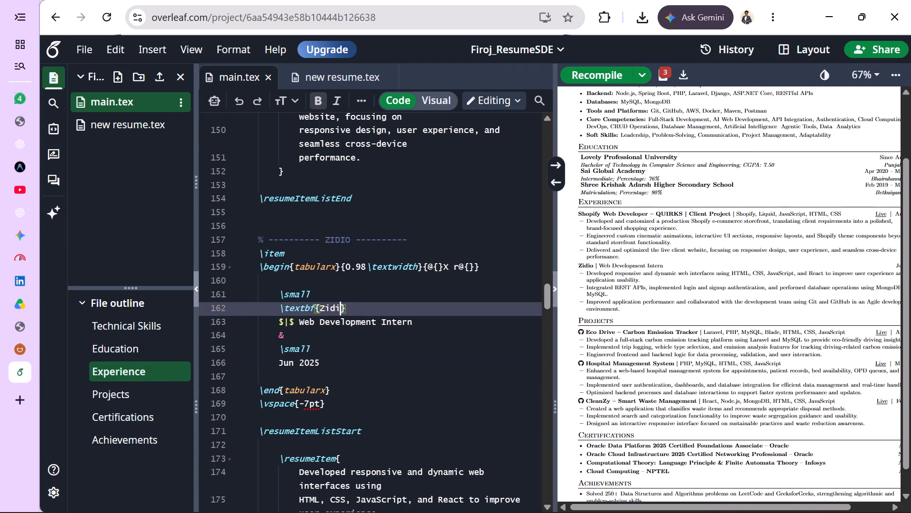
key(BackSpace)
key(BackSpace)
key(BackSpace)
key(BackSpace)
text(Hintro)
Extend the bold Hintro title with "(AI Meeting Intelligence Plateform)", using the project title in Aditya_ResumeSDE.pdf as reference.
click(22, 313)
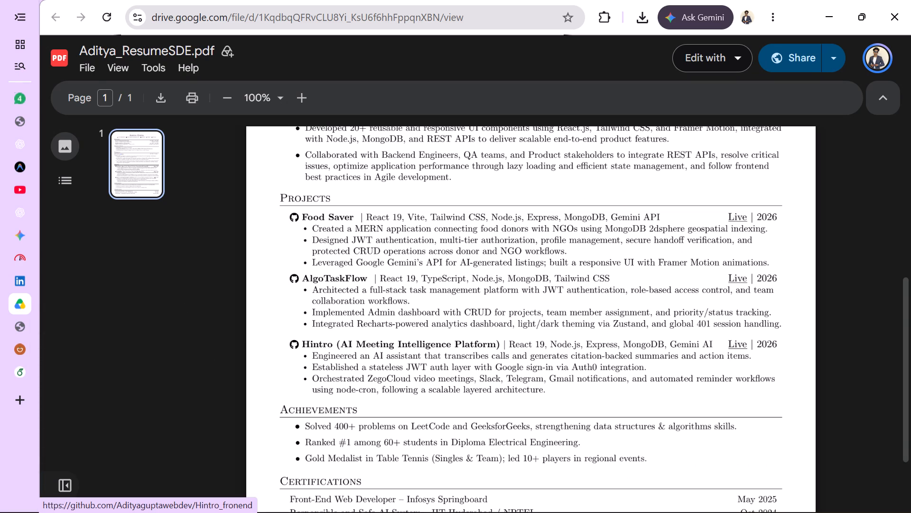
drag(302, 342, 310, 353)
ctrl+drag(302, 344, 392, 341)
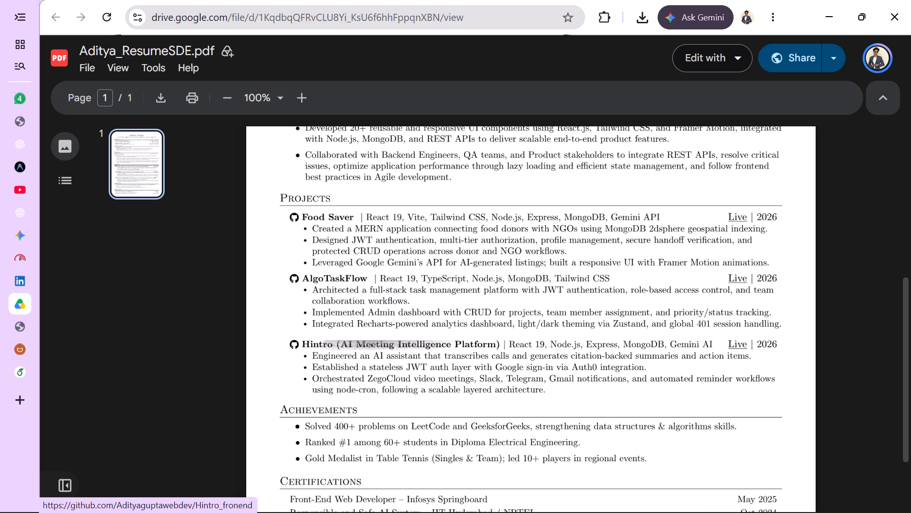
ctrl+drag(392, 341, 356, 346)
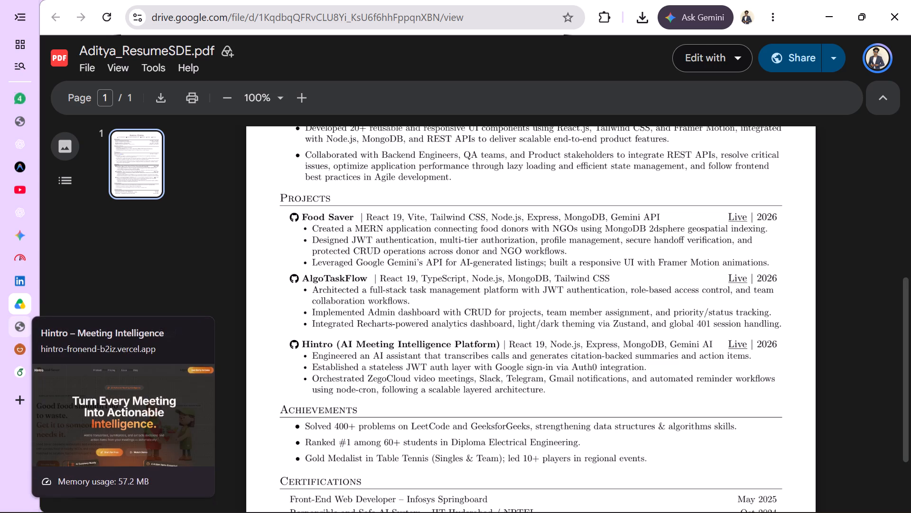
click(22, 369)
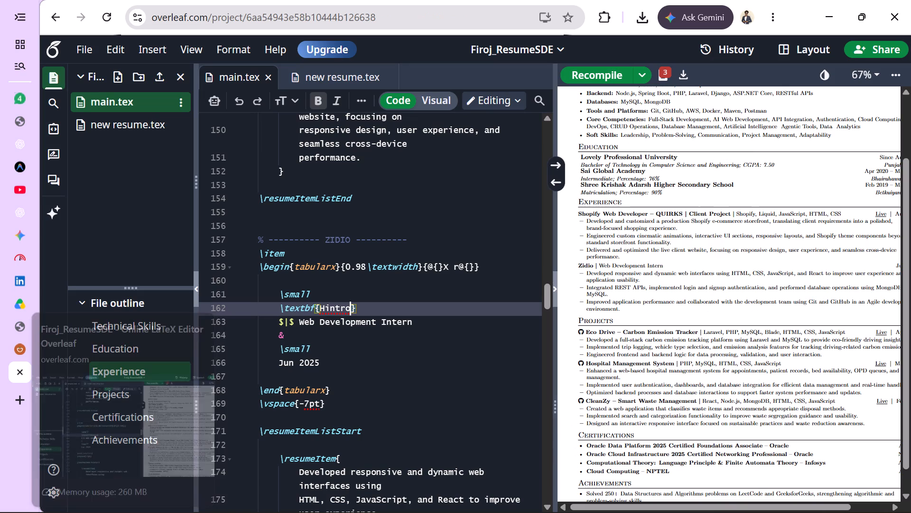
key(space)
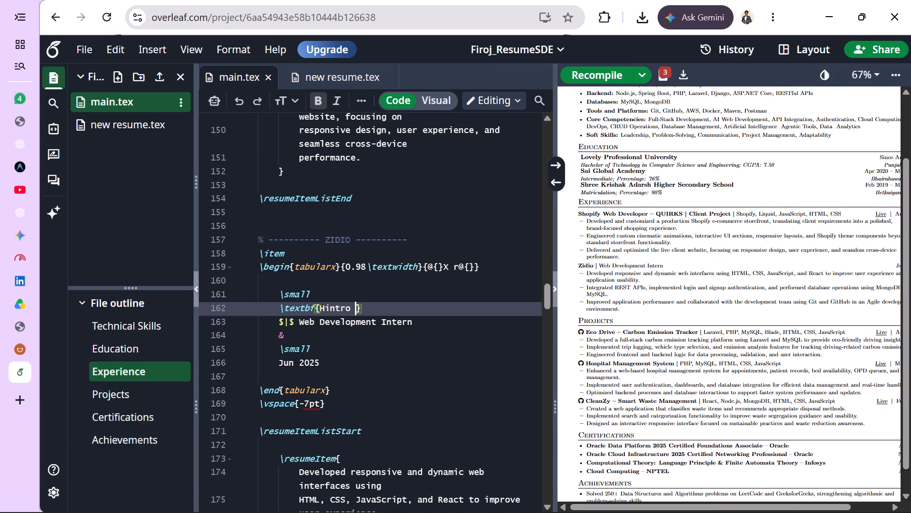
text(())
key(Left)
key(shift+a)
text(I)
key(space)
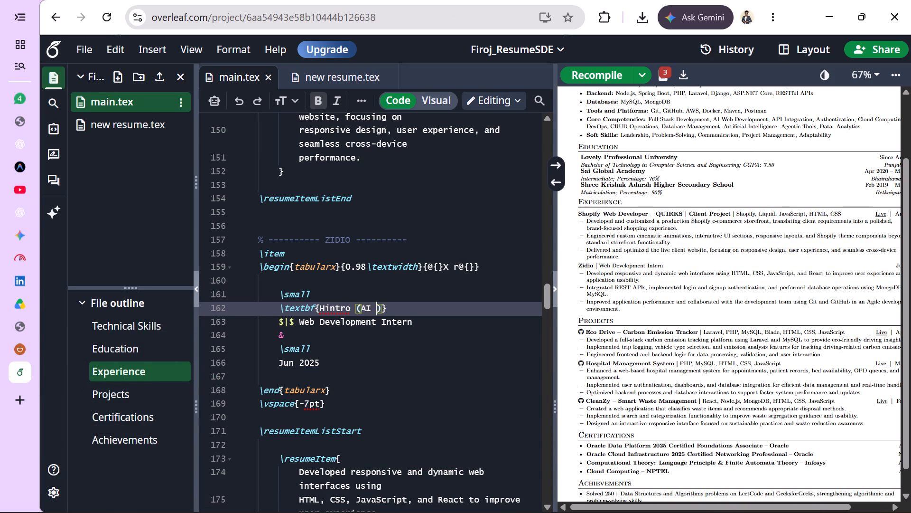
text(Meetin)
text(g Intelli)
text(gence)
key(space)
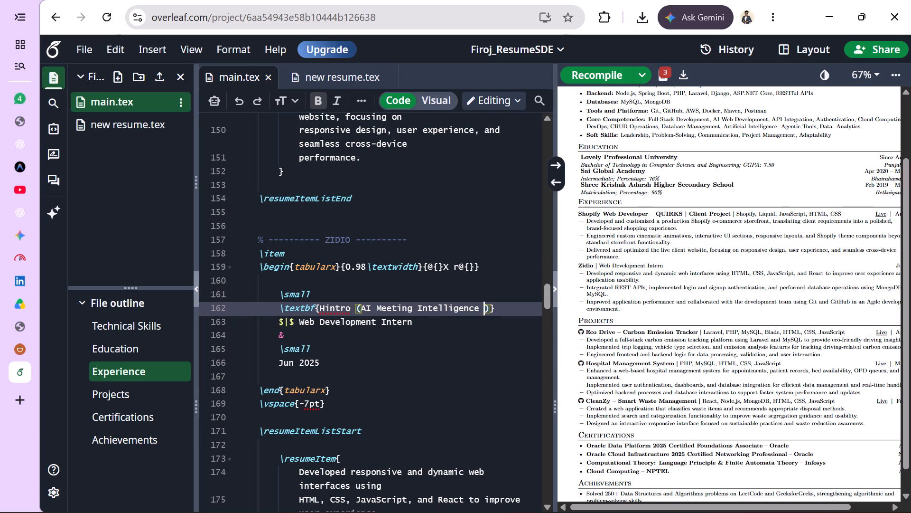
click(21, 310)
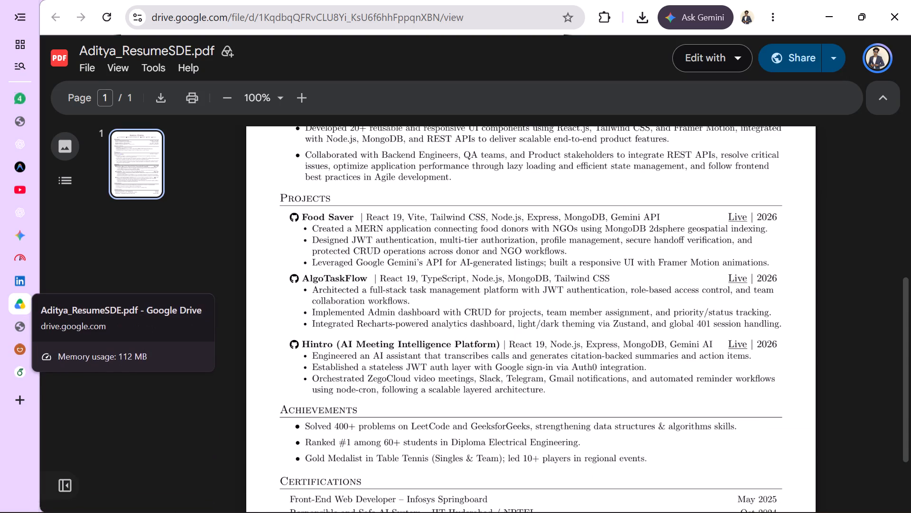
click(23, 368)
text(Plateform)
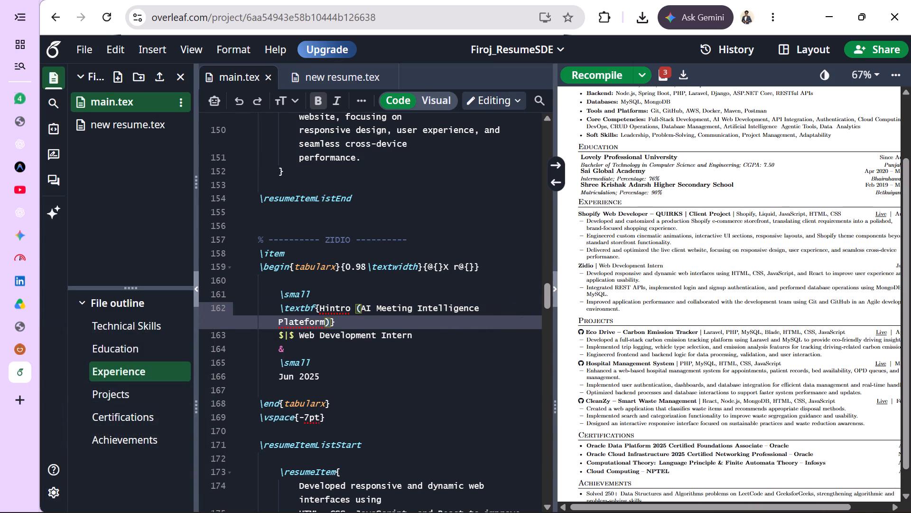
Copy the Hintro project's tech stack, "React 19, Node.js, Express, MongoDB, Gemini AI", from Aditya_ResumeSDE.pdf in Google Drive.
click(20, 307)
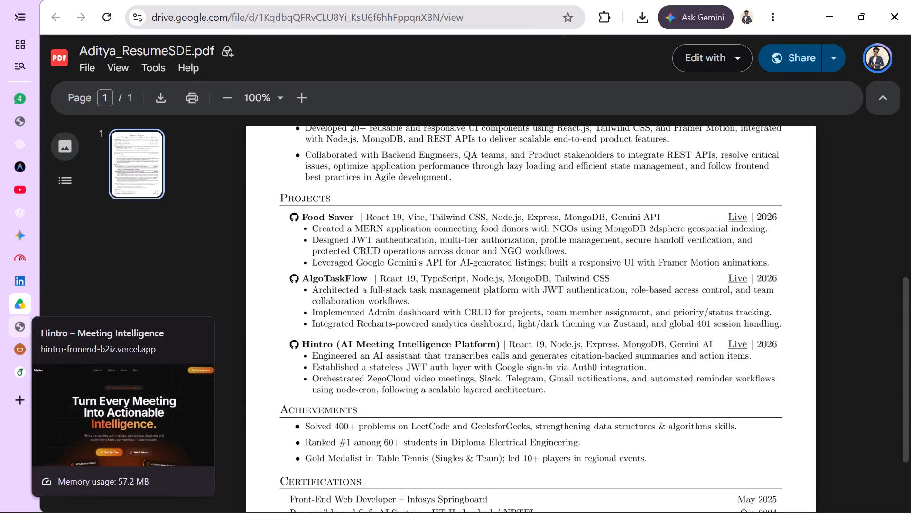
click(22, 369)
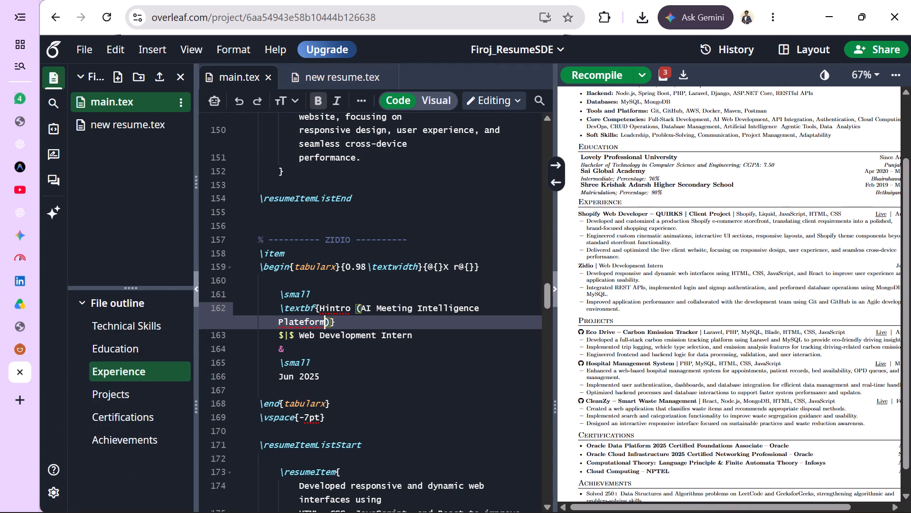
click(22, 299)
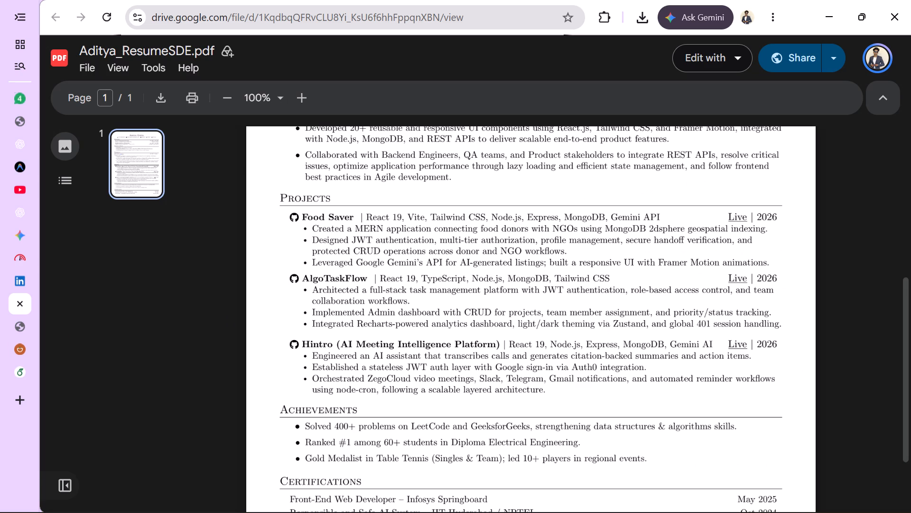
click(18, 369)
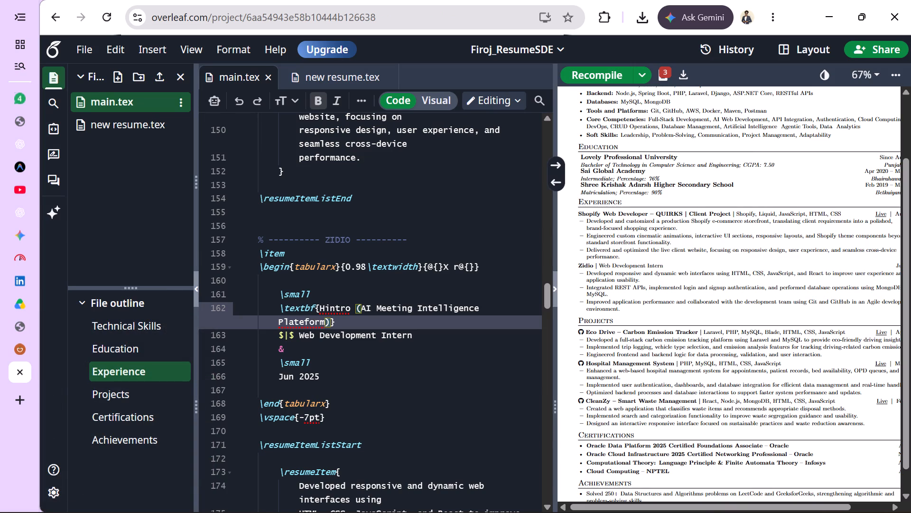
click(20, 307)
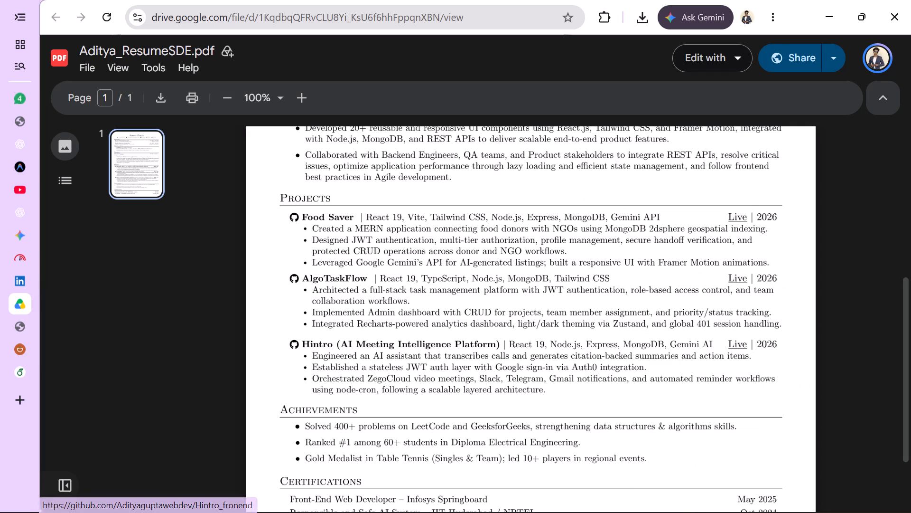
drag(508, 342, 711, 345)
key(ctrl+c)
key(ctrl+c)
key(ctrl+c)
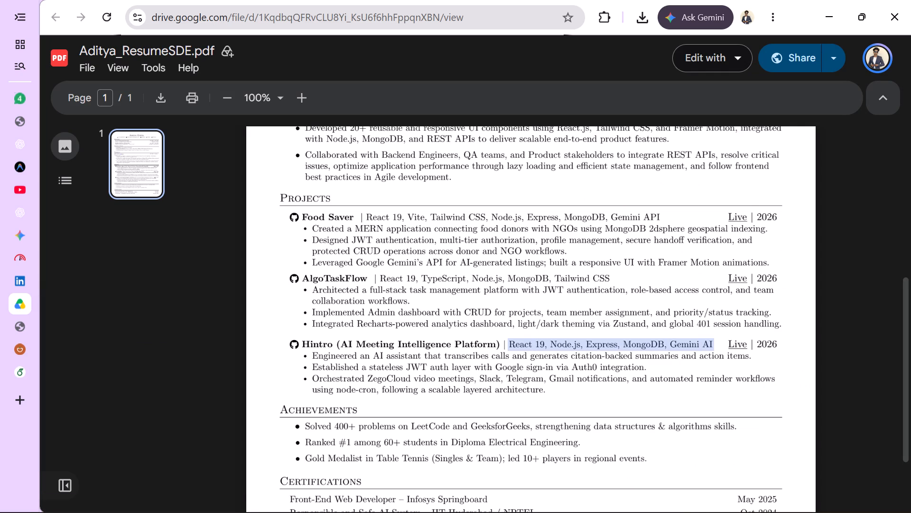
click(711, 345)
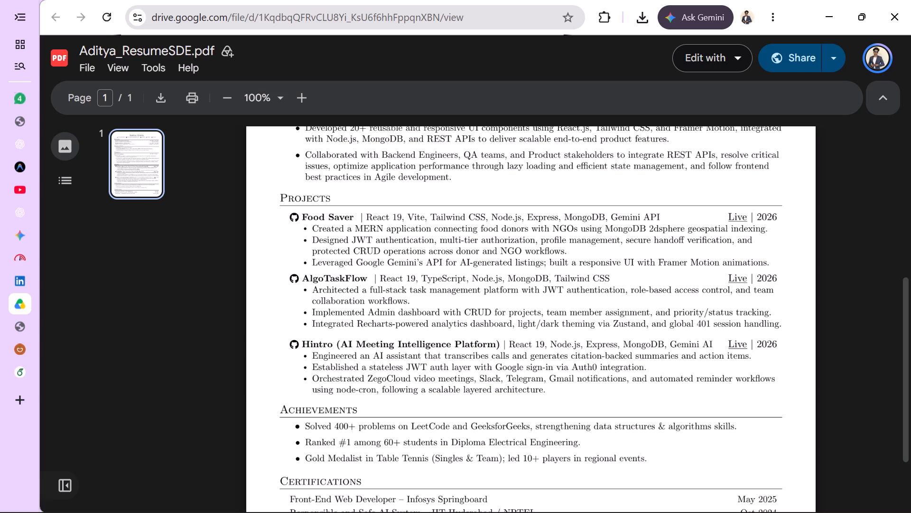
Copy the AlgoTaskFlow project's tech stack, "React 19, TypeScript, Node.js, MongoDB, Tailwind CSS", from Aditya_ResumeSDE.pdf.
drag(379, 278, 506, 284)
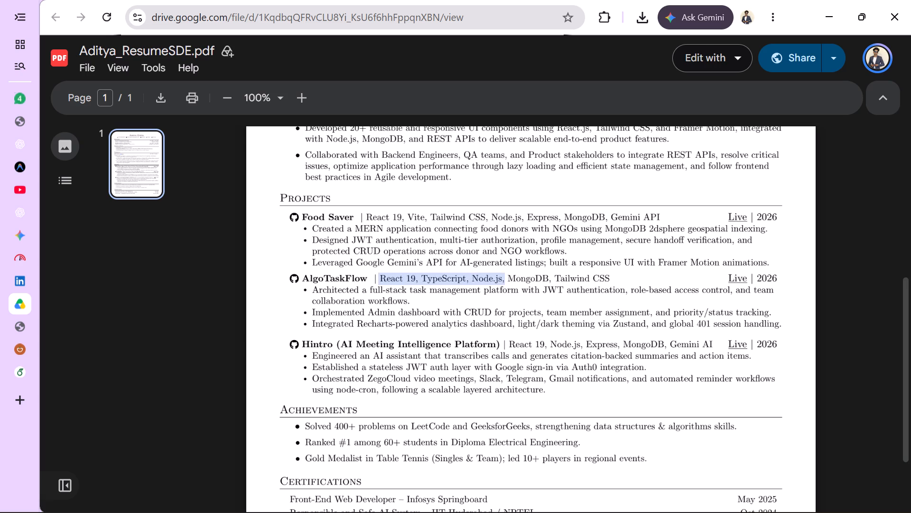
drag(506, 284, 623, 283)
key(ctrl+c)
key(ctrl+c)
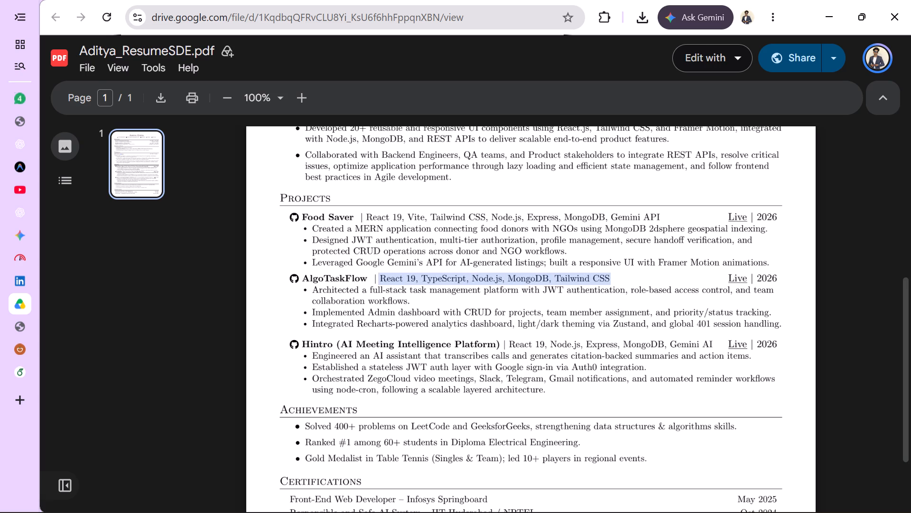
click(623, 283)
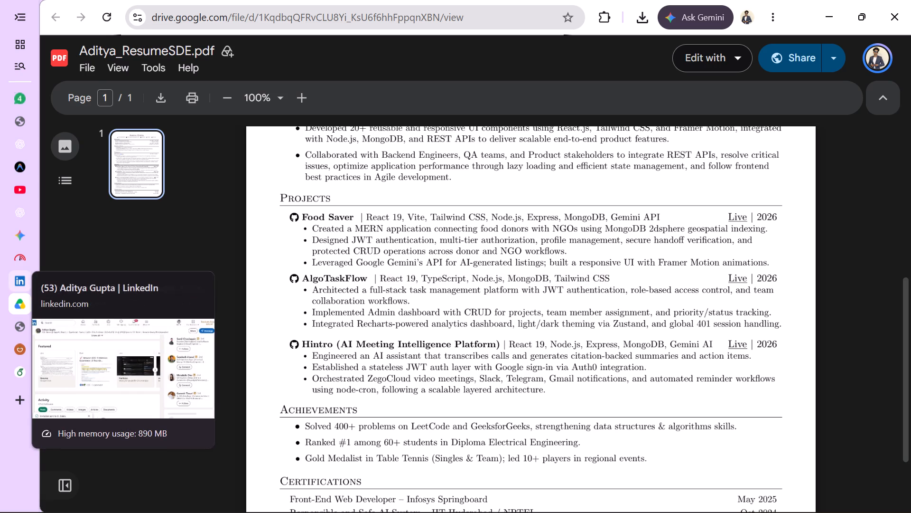
In Overleaf's main.tex, replace "Web Development Intern" in the Hintro entry with "React 19, TypeScript, Node.js, MongoDB, Tailwind CSS".
click(22, 380)
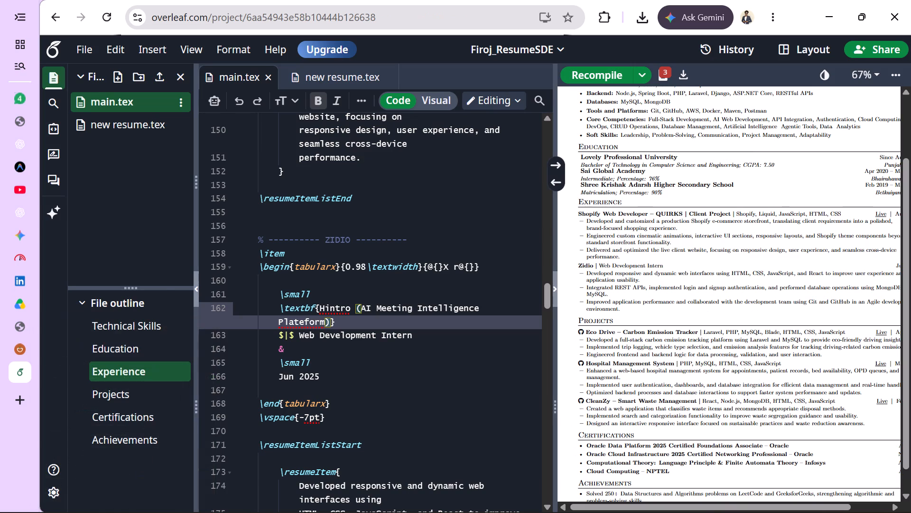
click(414, 332)
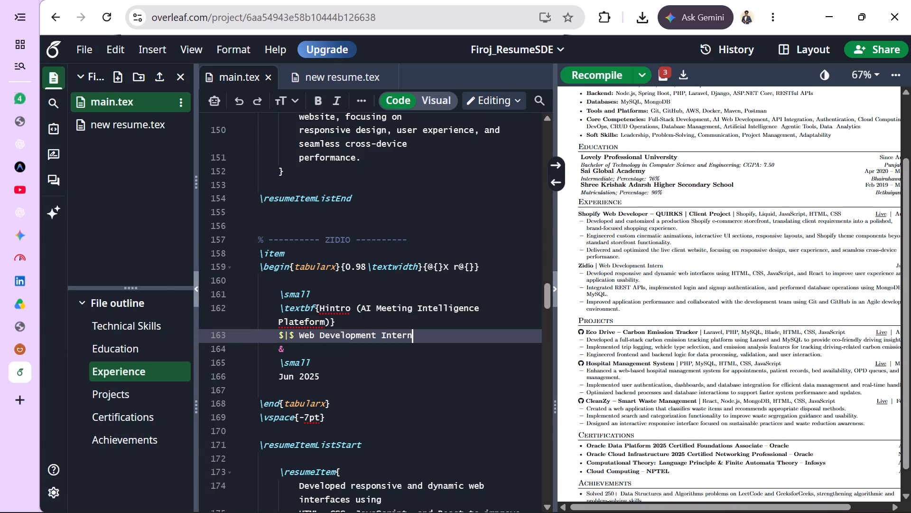
key(BackSpace)
key(BackSpace)
key(BackSpace)
key(BackSpace)
key(BackSpace)
key(BackSpace)
key(BackSpace)
key(BackSpace)
key(BackSpace)
key(BackSpace)
key(BackSpace)
key(BackSpace)
key(BackSpace)
key(BackSpace)
key(BackSpace)
key(BackSpace)
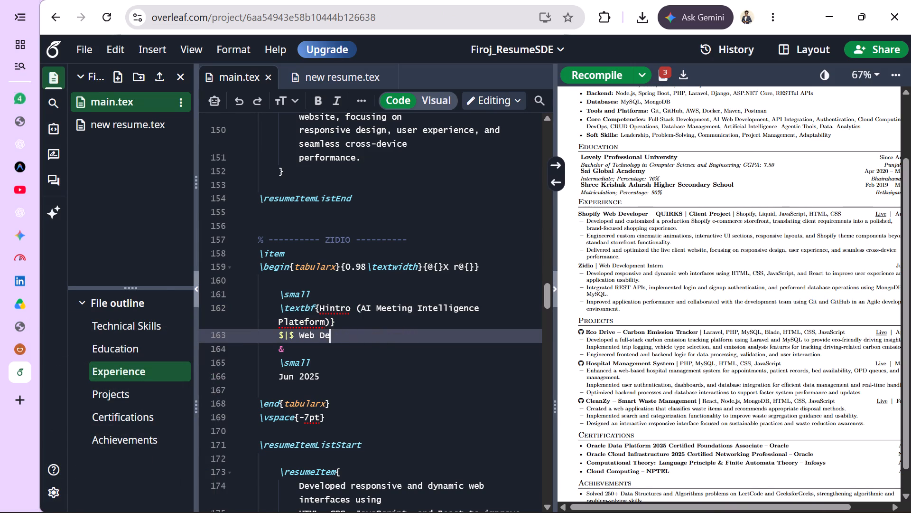
key(BackSpace)
key(BackSpace)
key(BackSpace)
key(BackSpace)
key(BackSpace)
key(BackSpace)
key(ctrl+v)
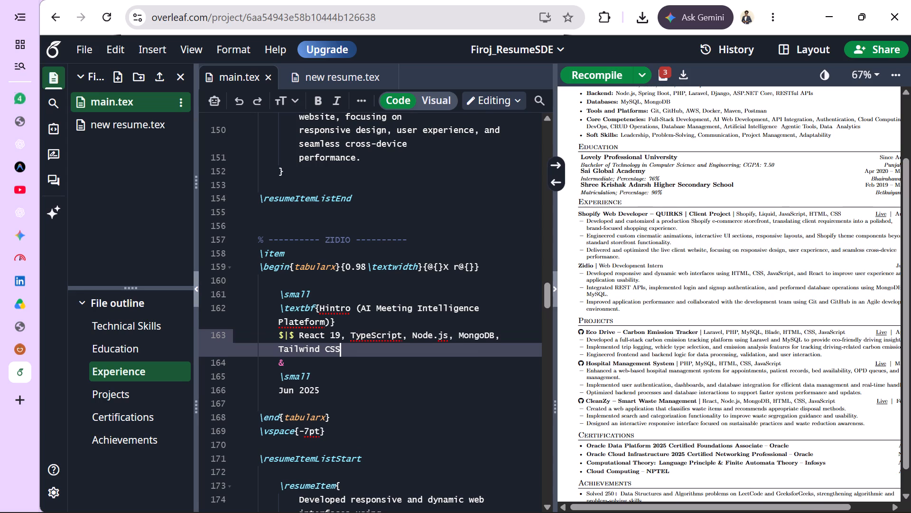
Compare the LaTeX header of the Hintro entry with the QUIRKS entry's header in main.tex.
scroll(419, 377, down, 2)
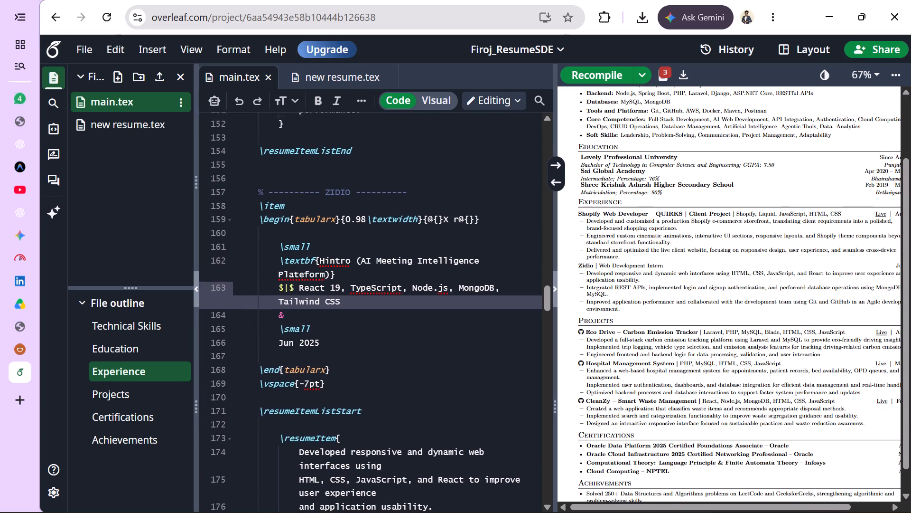
scroll(419, 377, down, 1)
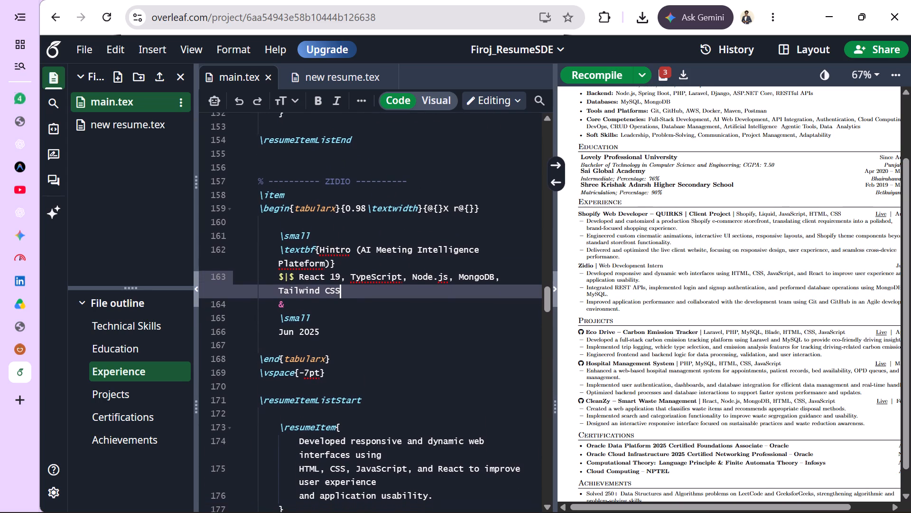
scroll(419, 377, up, 1)
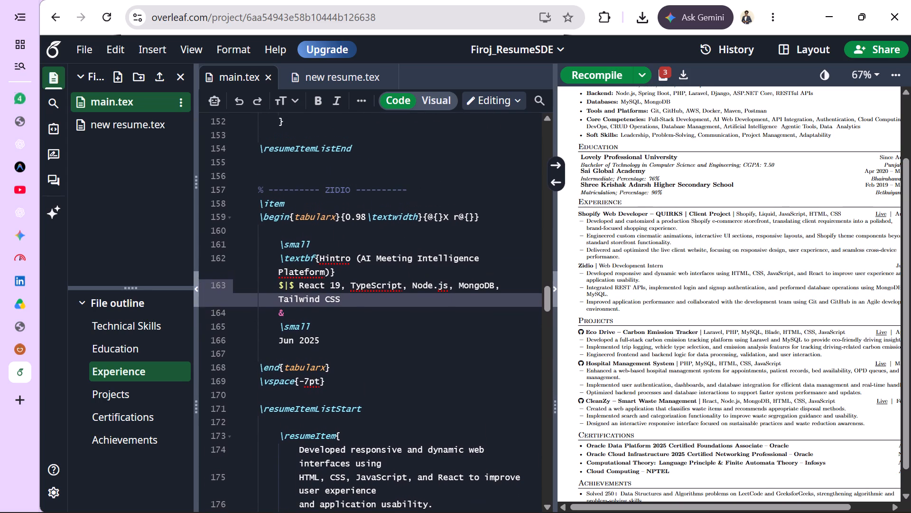
scroll(419, 377, up, 3)
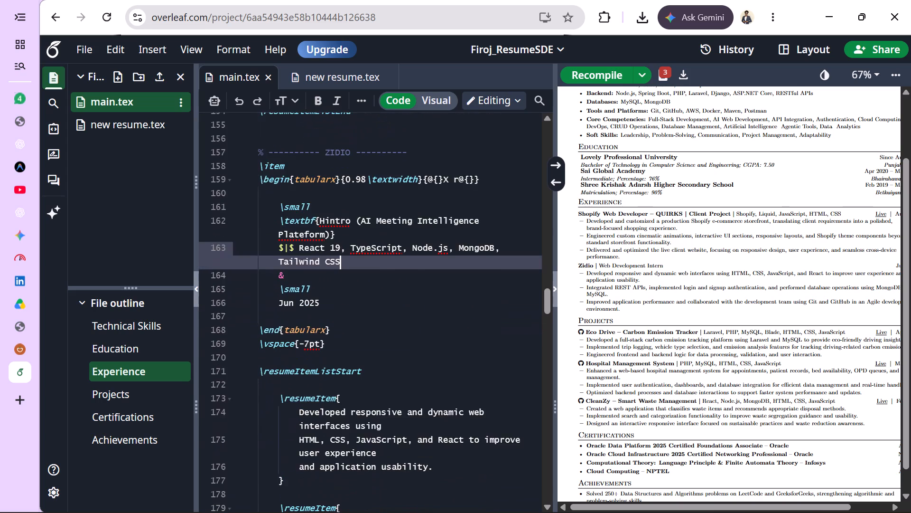
scroll(419, 377, up, 5)
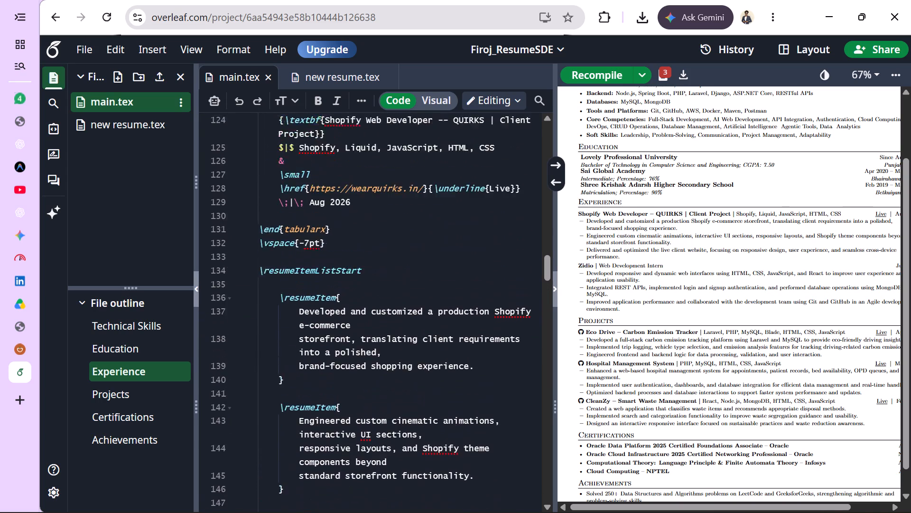
scroll(419, 377, up, 1)
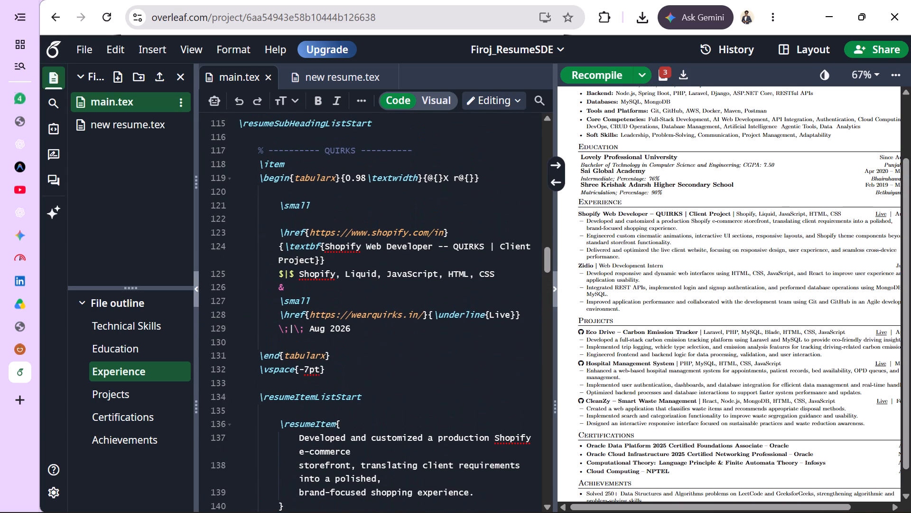
scroll(419, 377, down, 2)
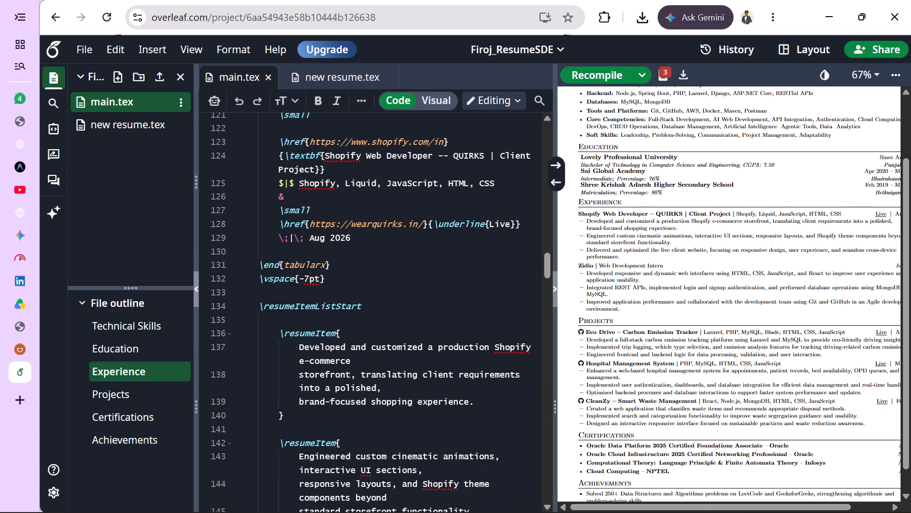
scroll(419, 377, down, 1)
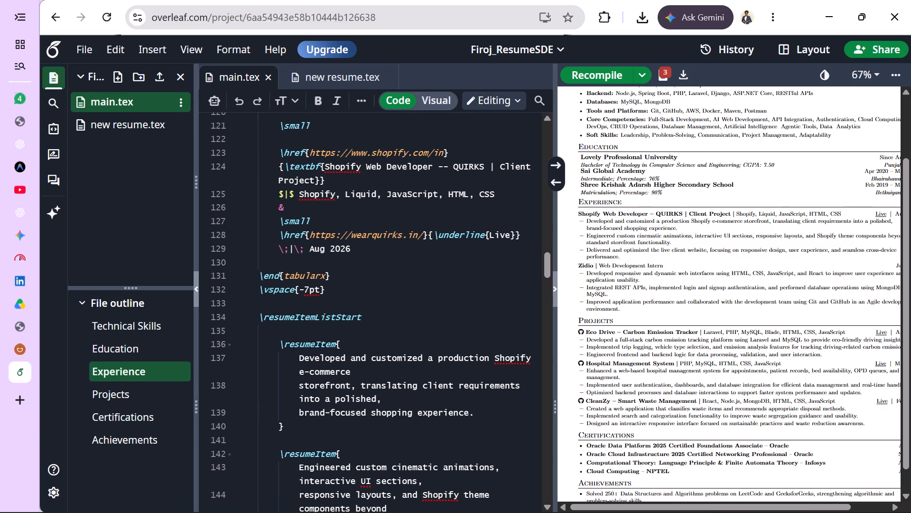
scroll(393, 319, down, 1)
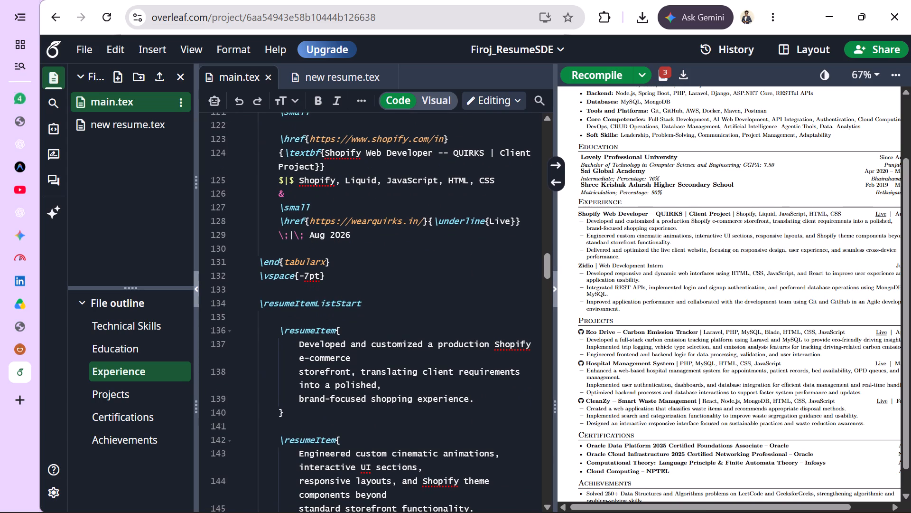
scroll(278, 215, down, 2)
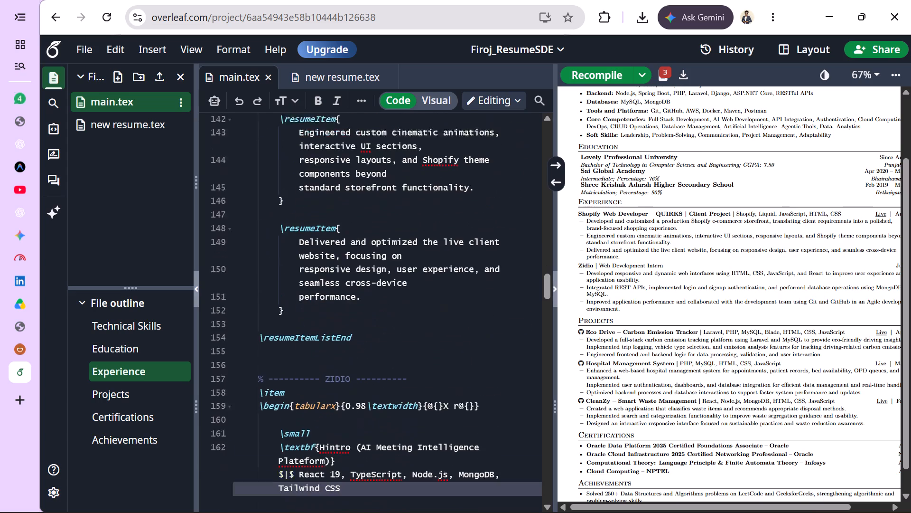
scroll(278, 215, down, 2)
Copy the QUIRKS entry's underlined Live link code together with the "\;|\;" separator before its date.
scroll(278, 215, up, 2)
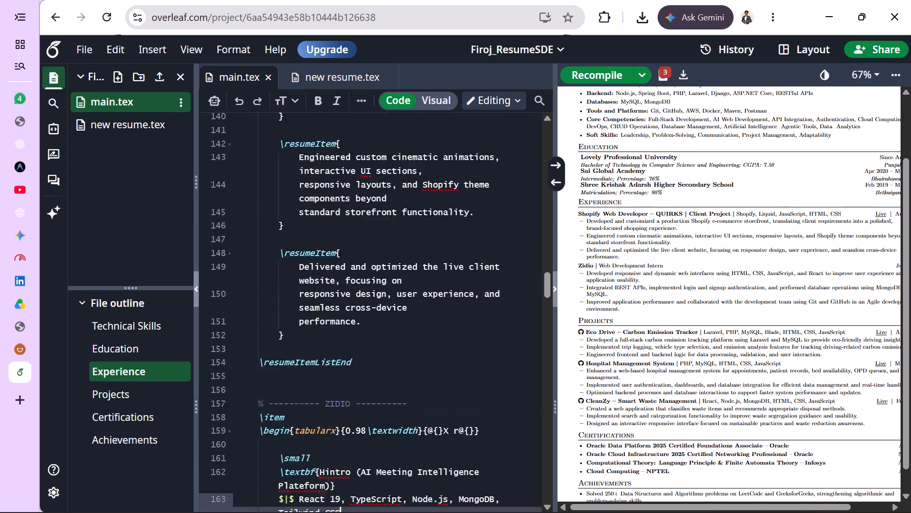
scroll(278, 215, up, 2)
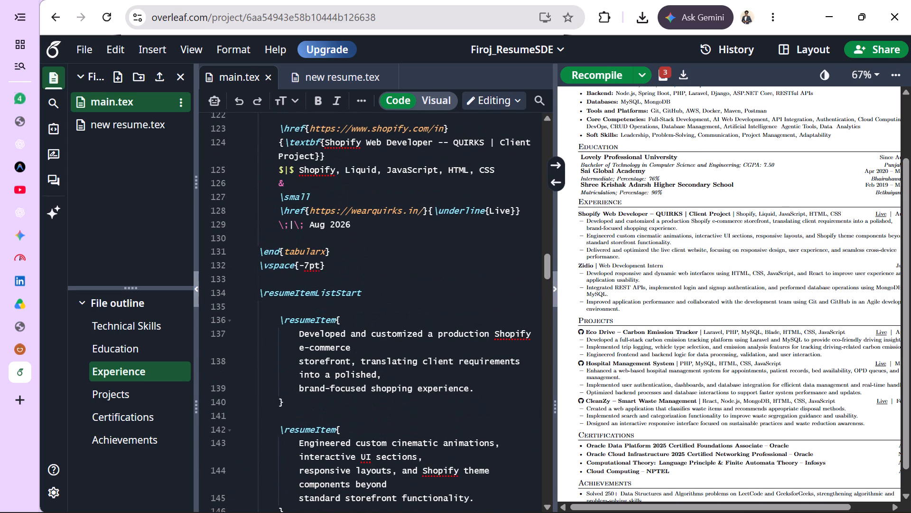
click(277, 207)
drag(277, 207, 473, 209)
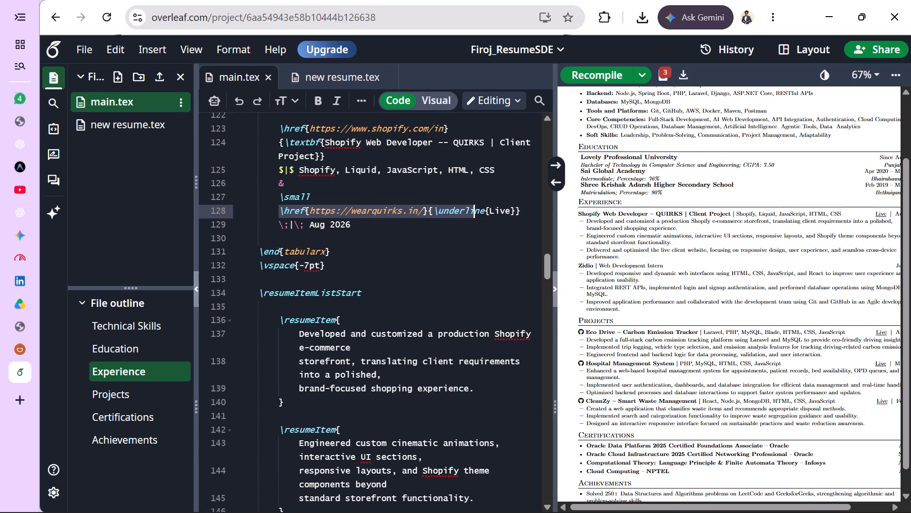
drag(473, 209, 309, 223)
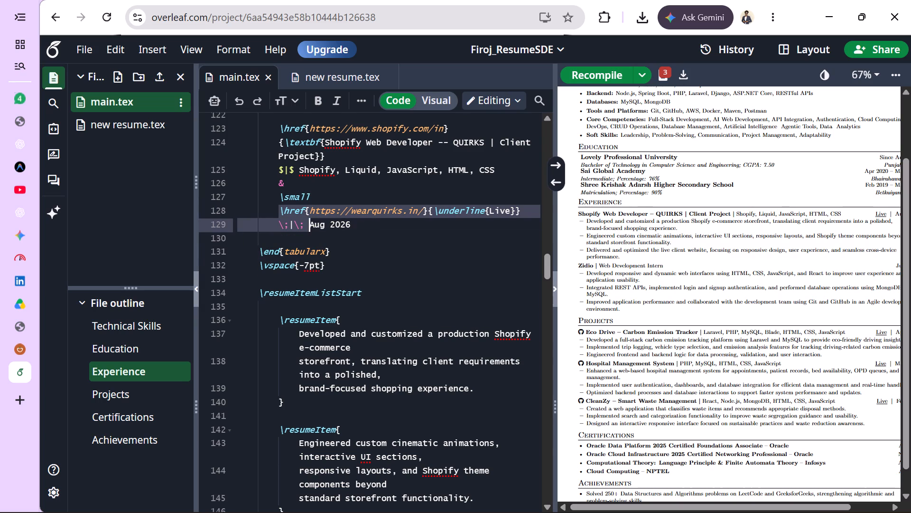
drag(309, 223, 306, 223)
key(ctrl+c)
key(ctrl+c)
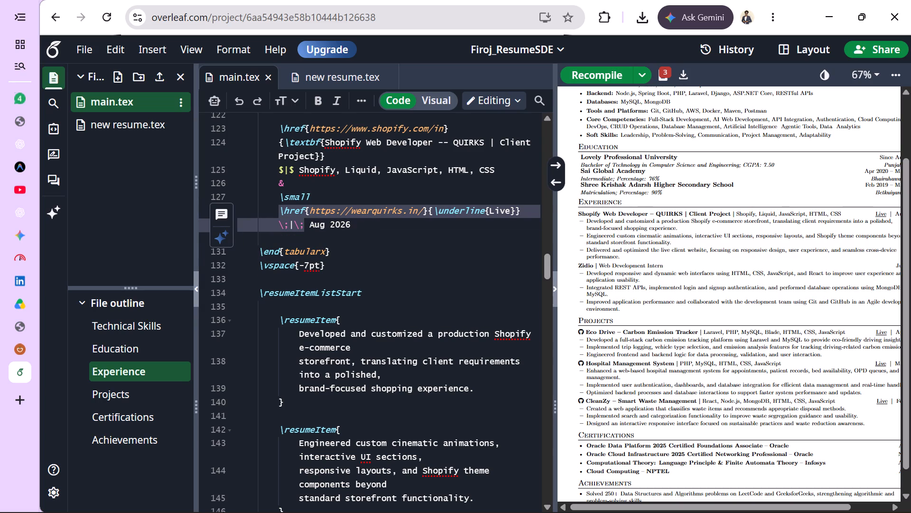
key(ctrl+c)
key(ctrl+c)
click(306, 223)
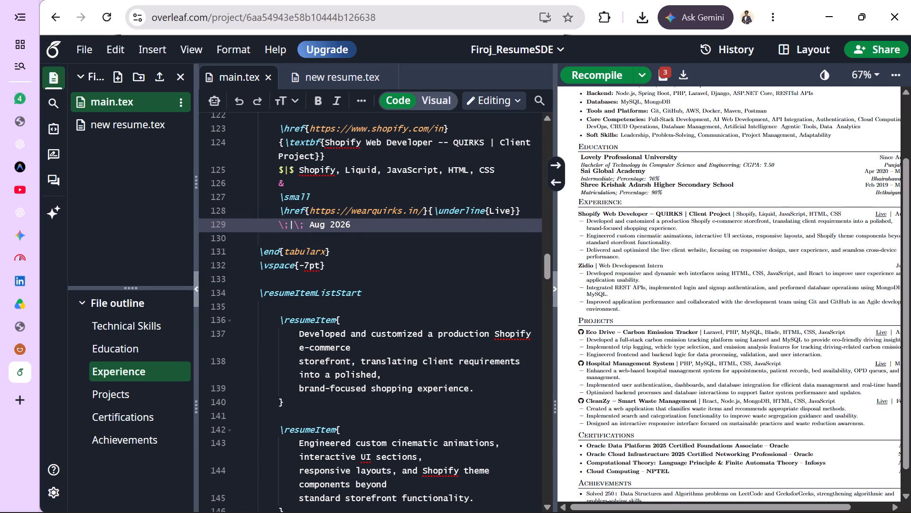
Insert the copied Live link and separator above "Jun 2025" in the Hintro entry, joining the date onto the separator's line.
click(391, 267)
scroll(391, 267, down, 3)
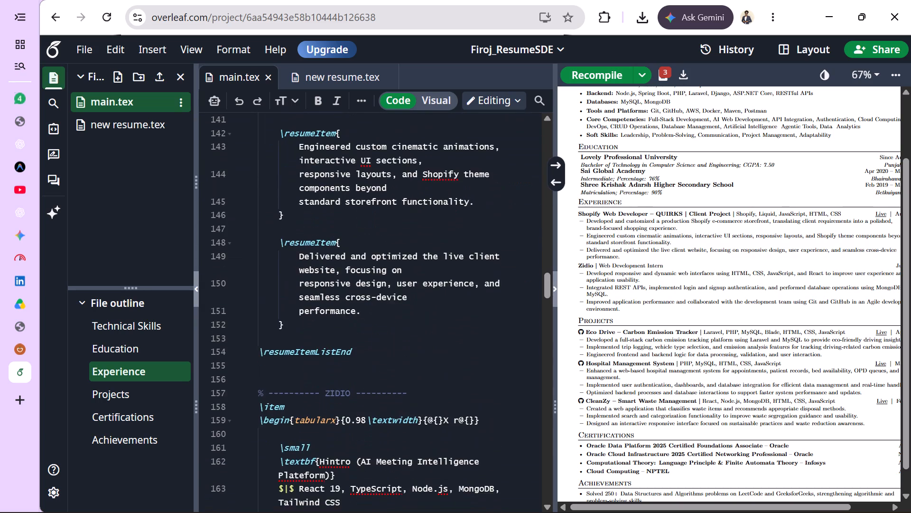
scroll(391, 267, down, 4)
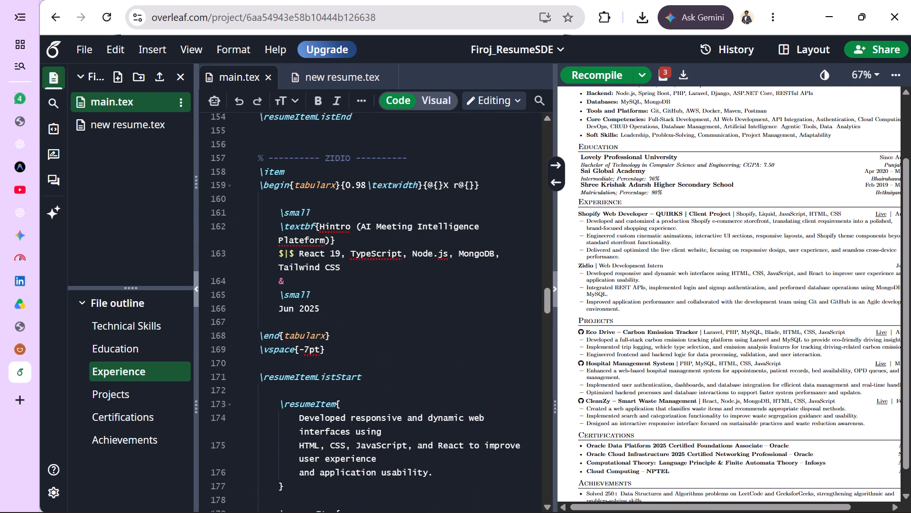
click(320, 292)
key(Return)
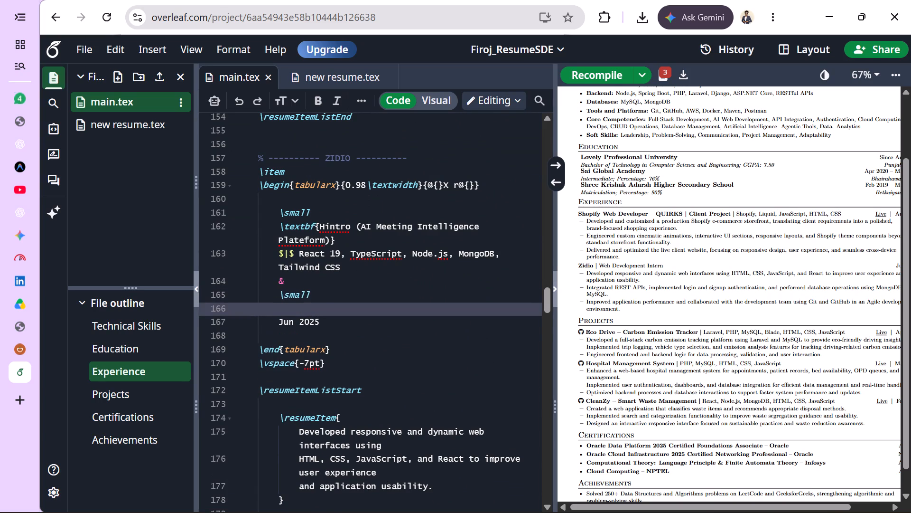
key(ctrl+v)
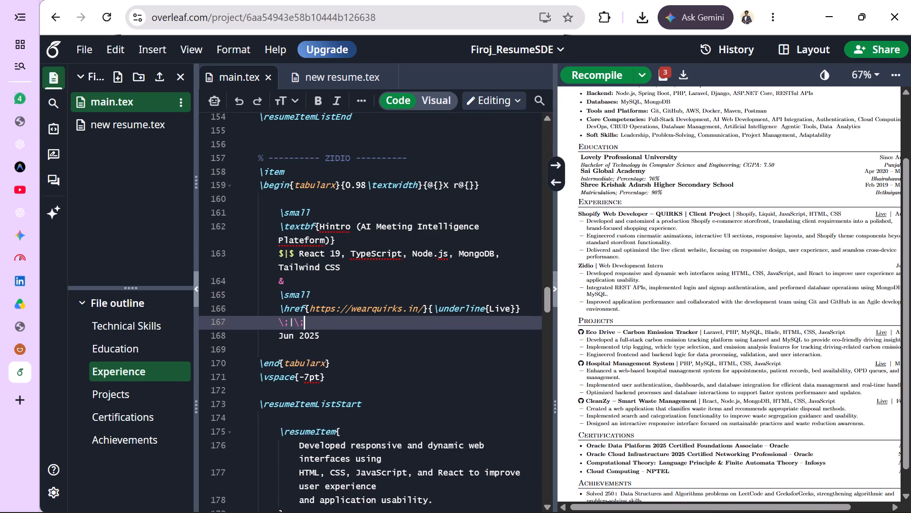
key(Delete)
key(Delete)
key(Delete)
key(Delete)
key(Delete)
key(Delete)
key(Delete)
key(Delete)
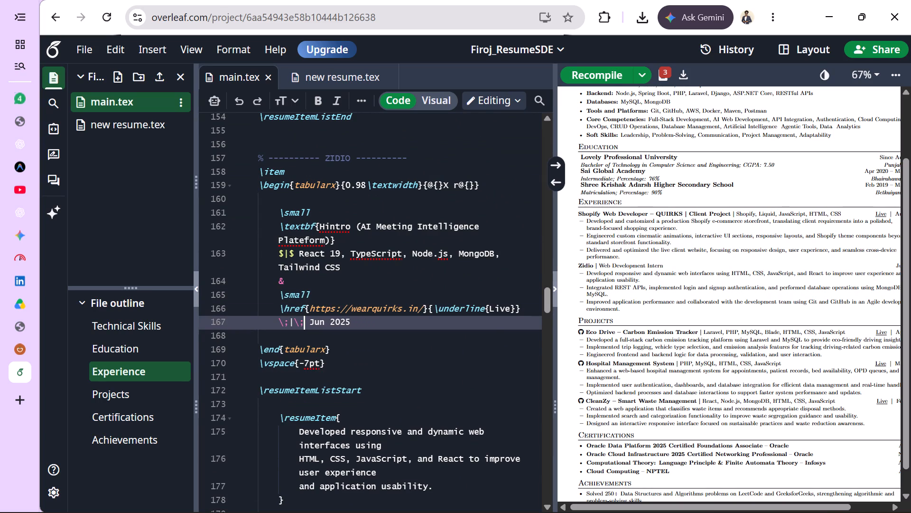
click(396, 323)
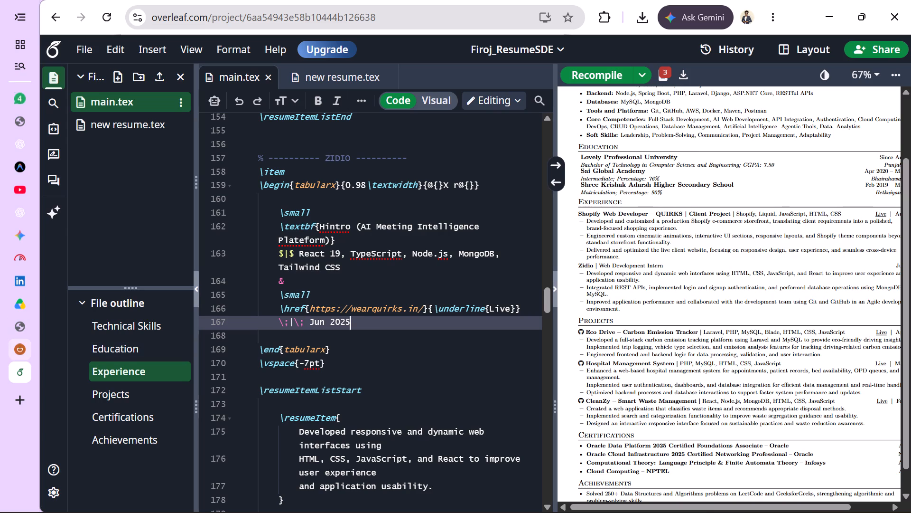
Close the browser tab with the orange icon next to the Overleaf project.
click(20, 349)
click(20, 349)
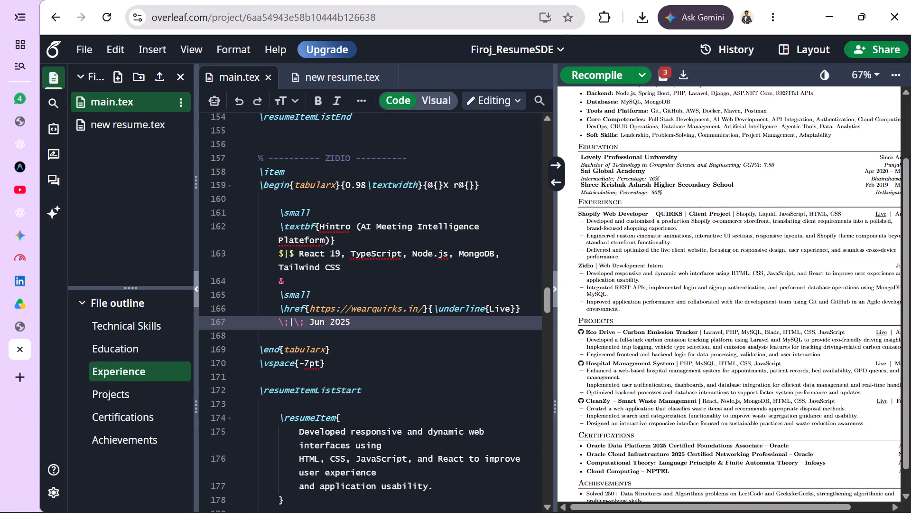
click(22, 296)
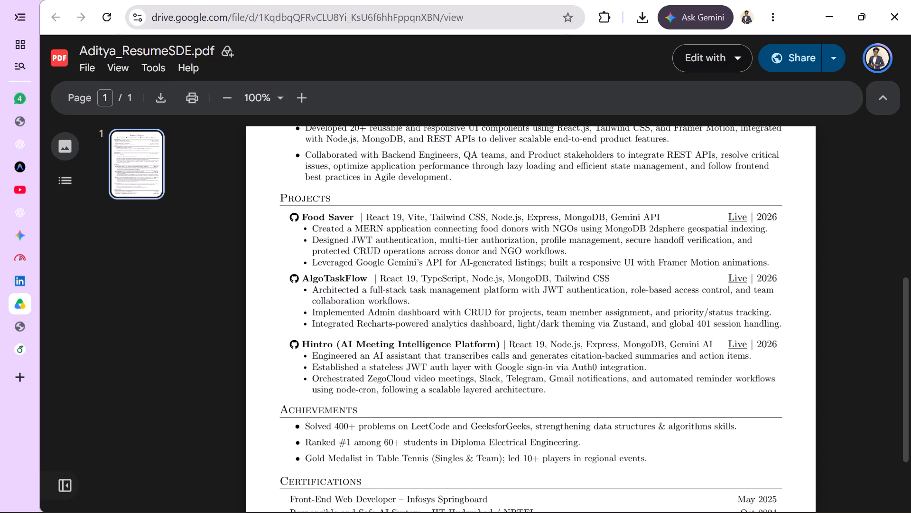
click(738, 347)
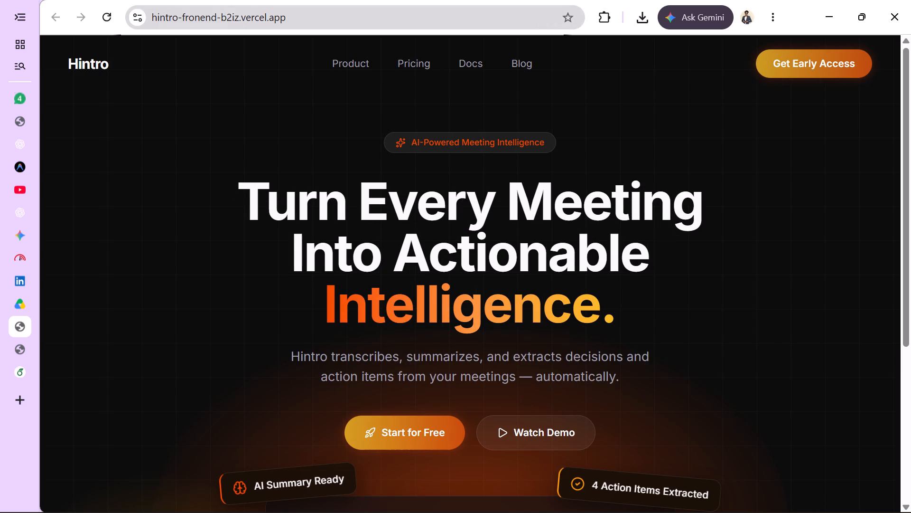
double_click(313, 20)
key(ctrl+a)
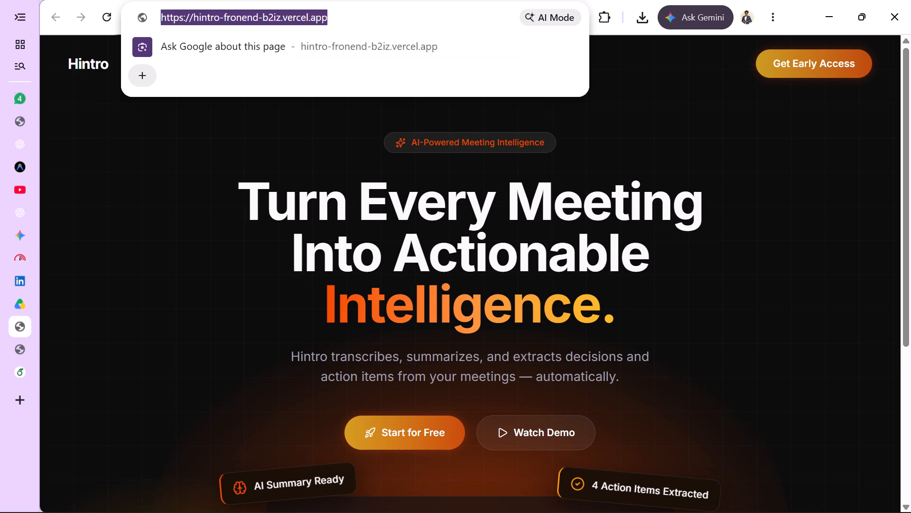
key(ctrl+c)
key(ctrl+c)
key(ctrl+c)
click(342, 20)
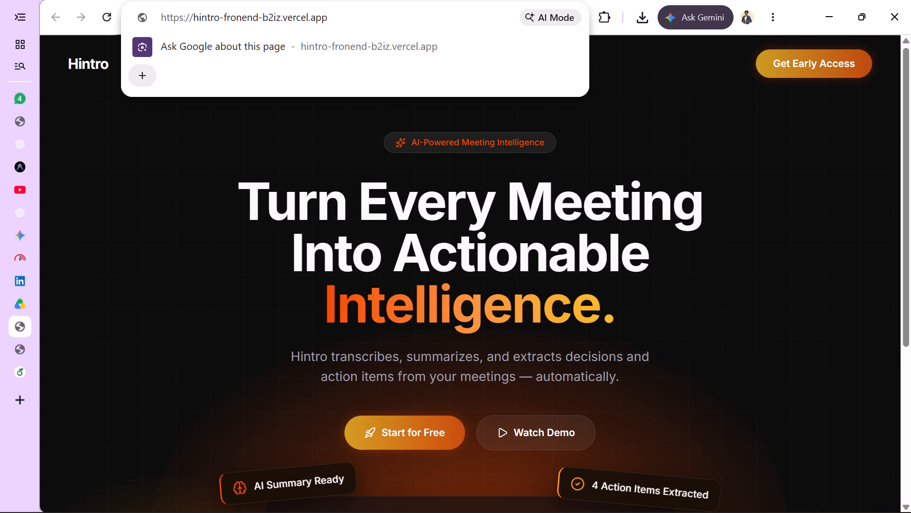
click(19, 373)
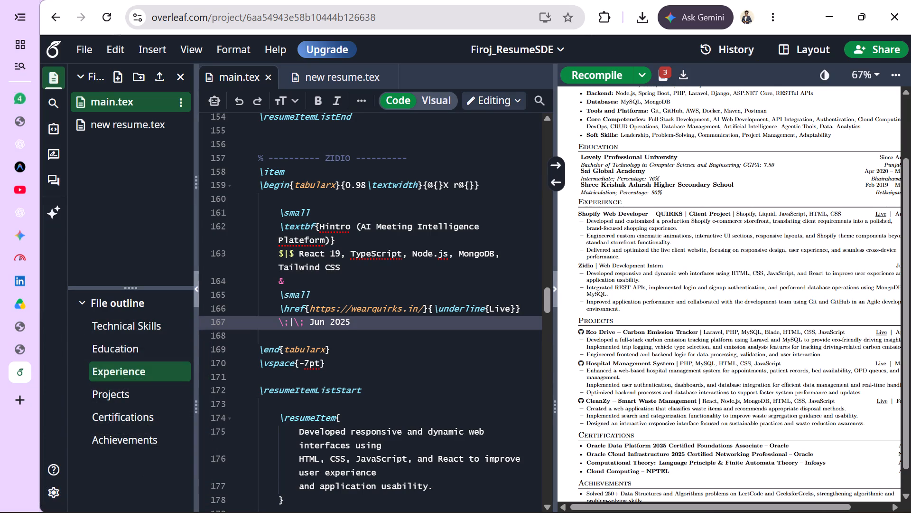
click(426, 309)
key(Left)
key(BackSpace)
key(BackSpace)
key(BackSpace)
key(BackSpace)
key(BackSpace)
key(BackSpace)
key(BackSpace)
key(BackSpace)
key(BackSpace)
key(BackSpace)
key(BackSpace)
key(BackSpace)
key(BackSpace)
key(BackSpace)
key(BackSpace)
key(BackSpace)
key(BackSpace)
key(BackSpace)
key(BackSpace)
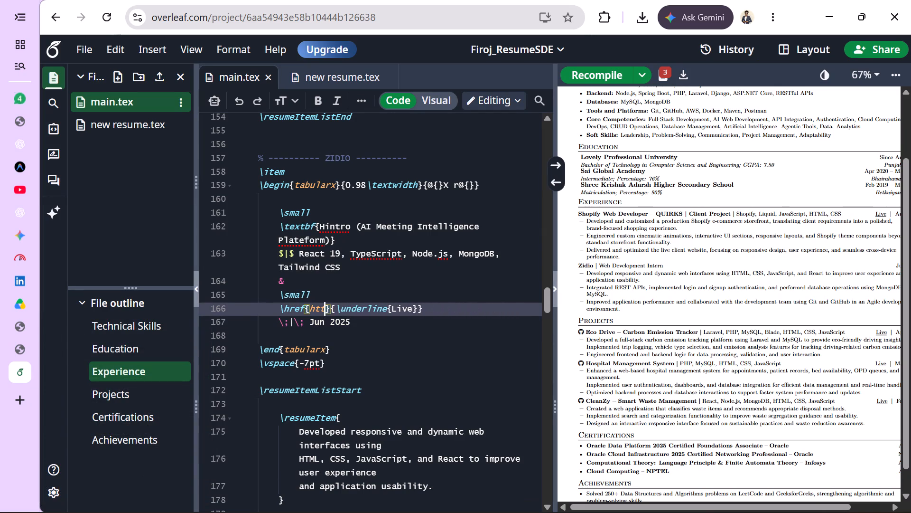
key(BackSpace)
key(BackSpace)
key(BackSpace)
key(ctrl+v)
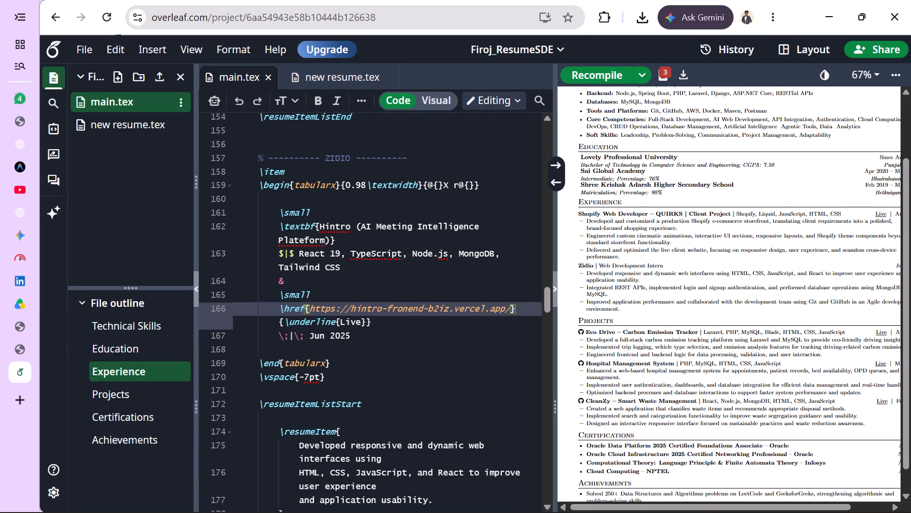
click(597, 76)
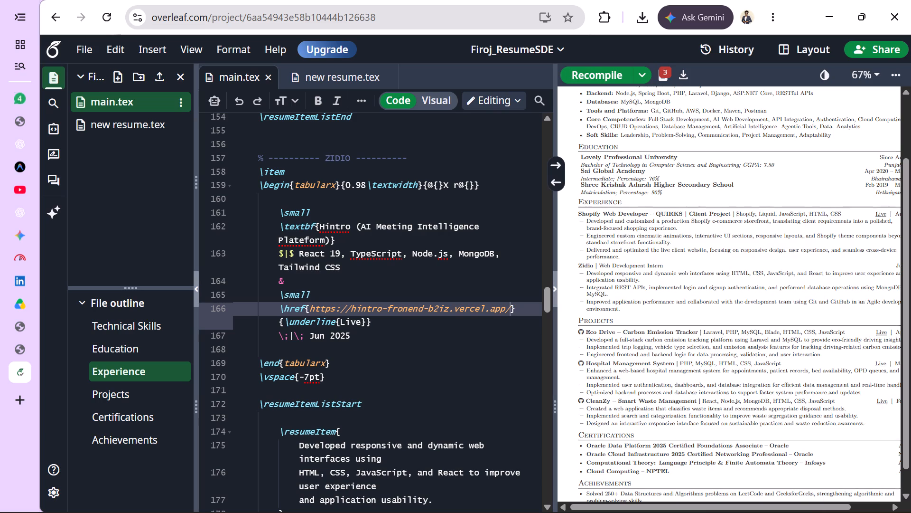
scroll(705, 271, left, 2)
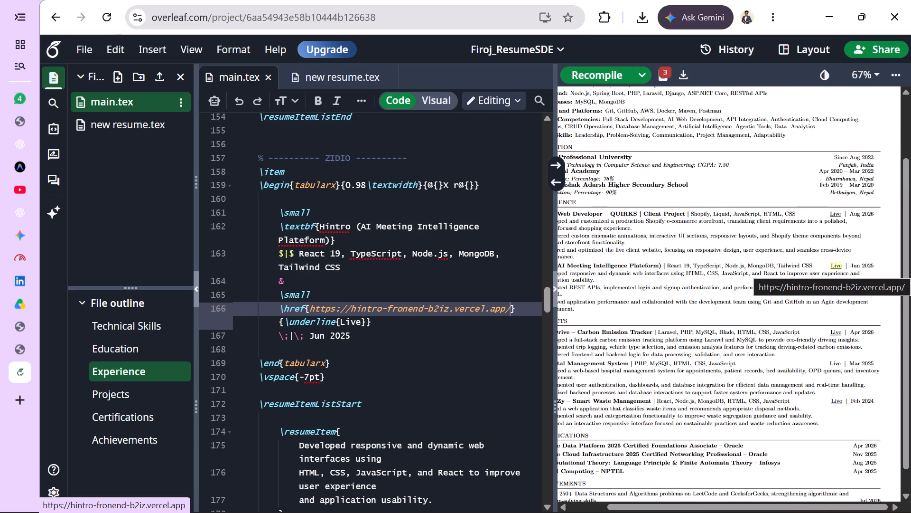
Close the Hintro – Meeting Intelligence browser tab and the other globe-icon tab beside the Overleaf project.
click(19, 344)
click(19, 344)
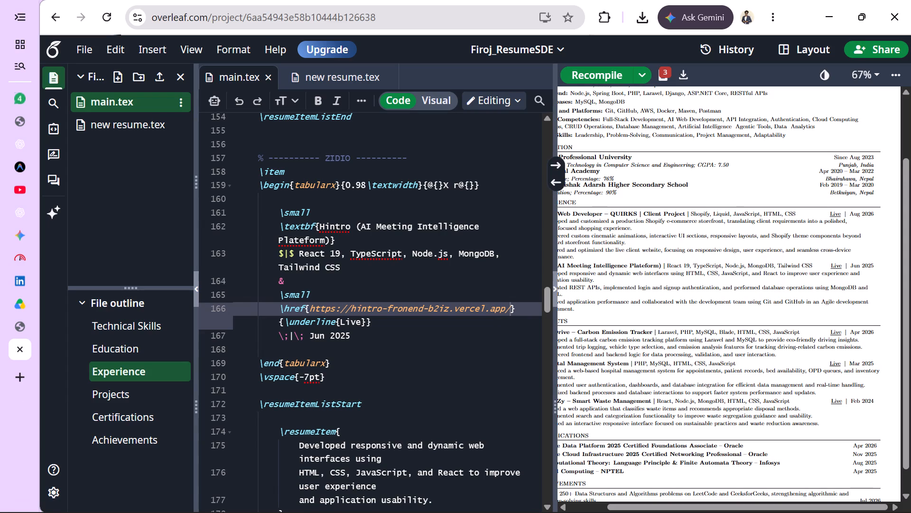
double_click(19, 322)
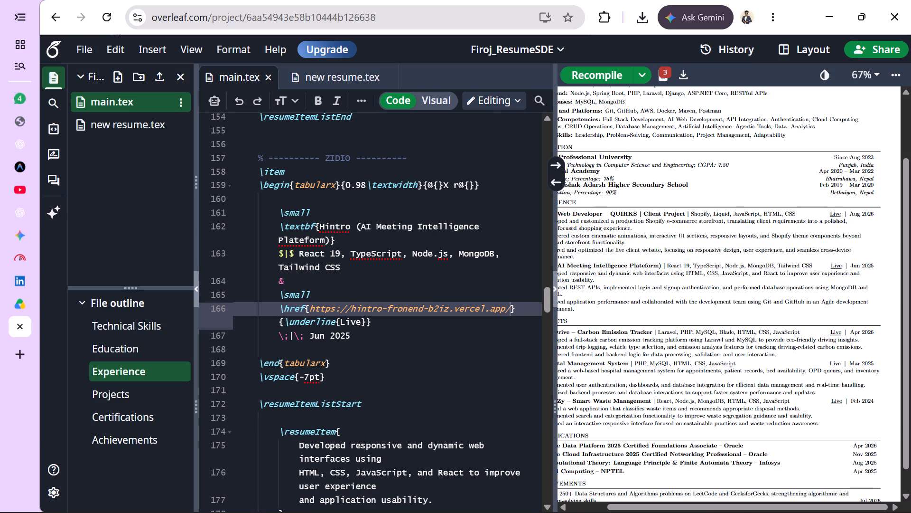
Test Hintro's Live link from the compiled resume preview, look over the site's landing and registration pages, and close its tab.
scroll(705, 301, right, 1)
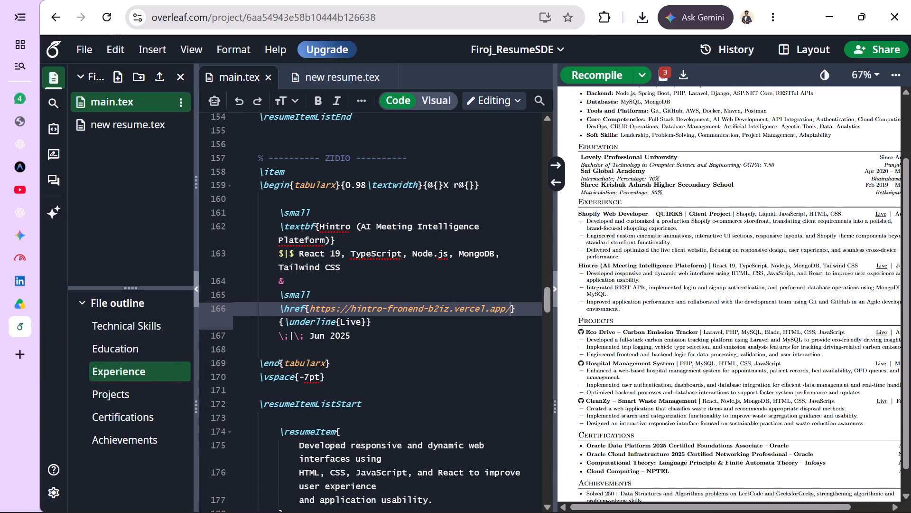
scroll(705, 301, right, 1)
scroll(709, 295, left, 1)
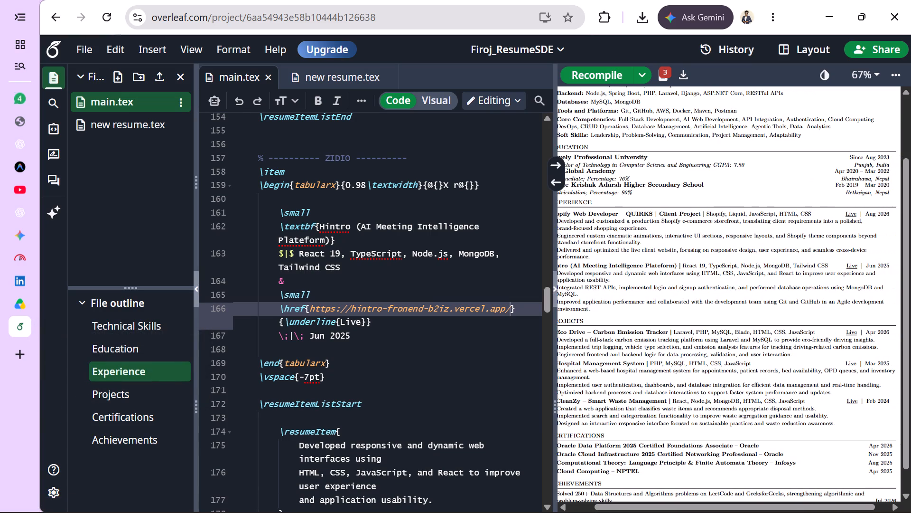
scroll(709, 295, left, 2)
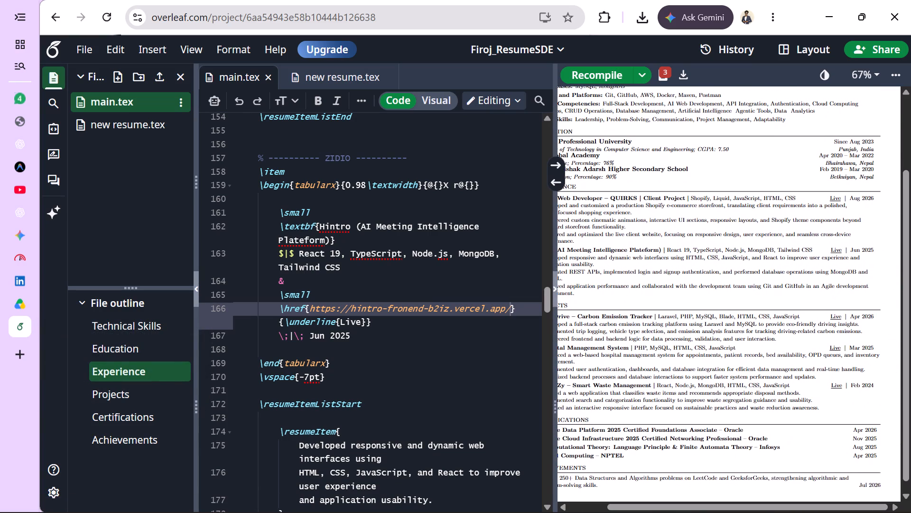
scroll(709, 295, left, 1)
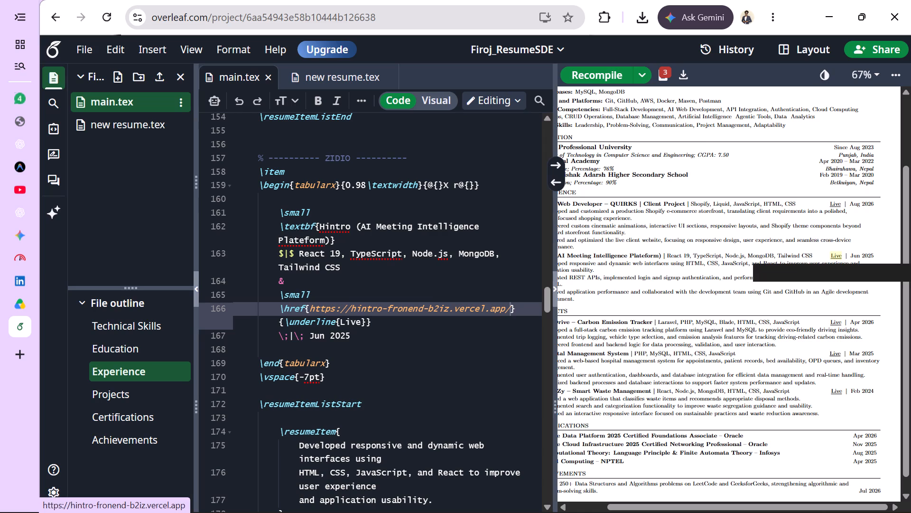
click(835, 253)
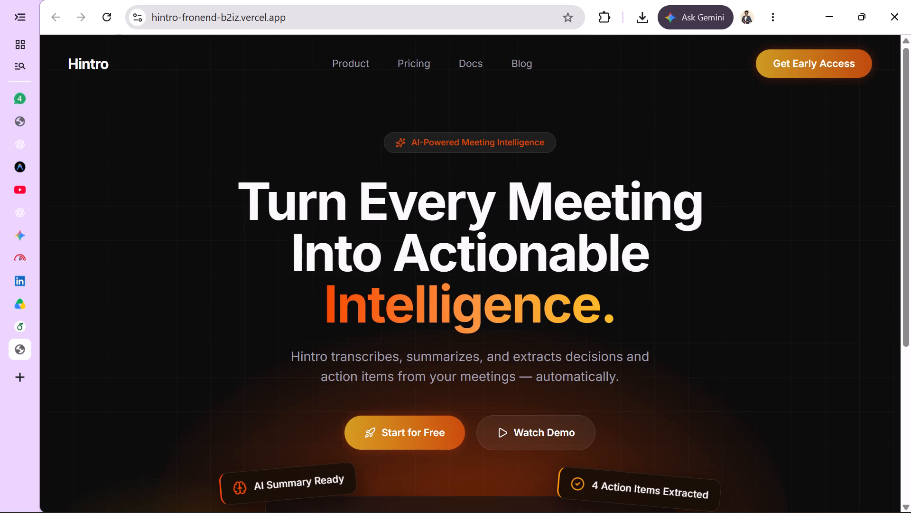
scroll(388, 326, down, 2)
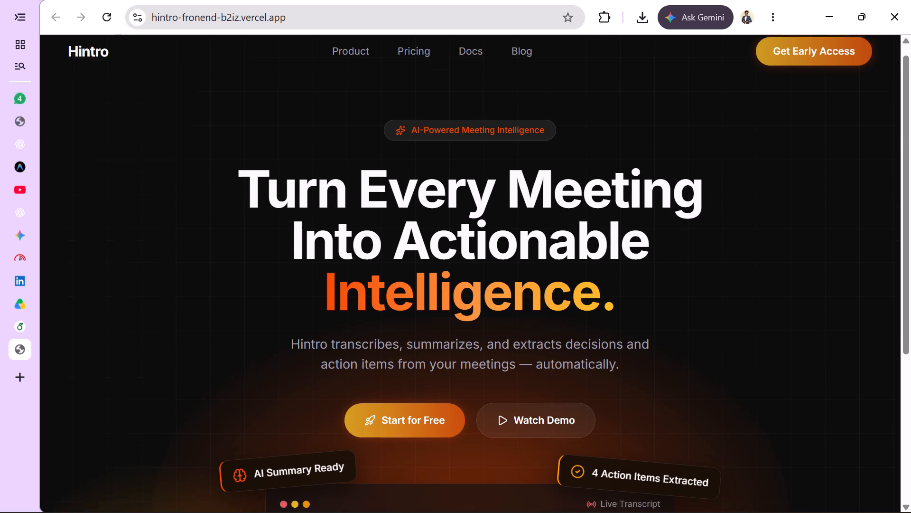
scroll(388, 326, down, 5)
scroll(388, 326, up, 5)
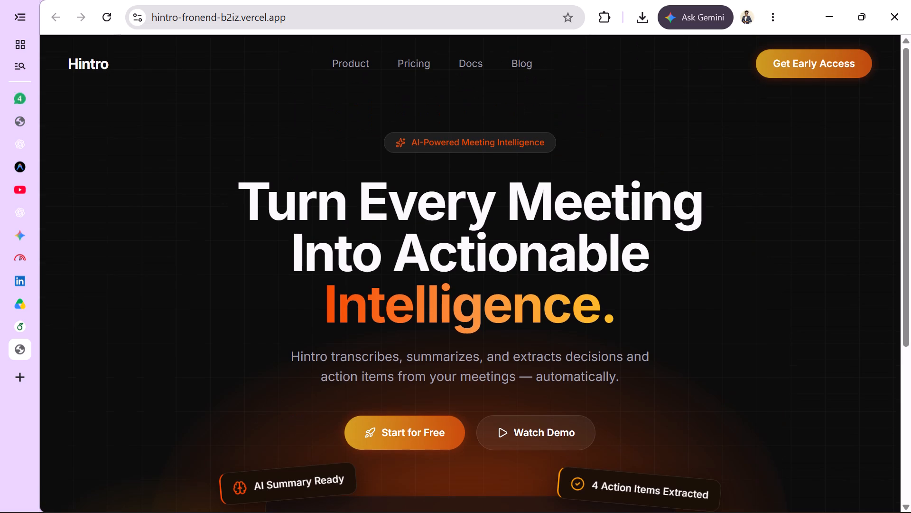
click(403, 448)
scroll(475, 425, down, 2)
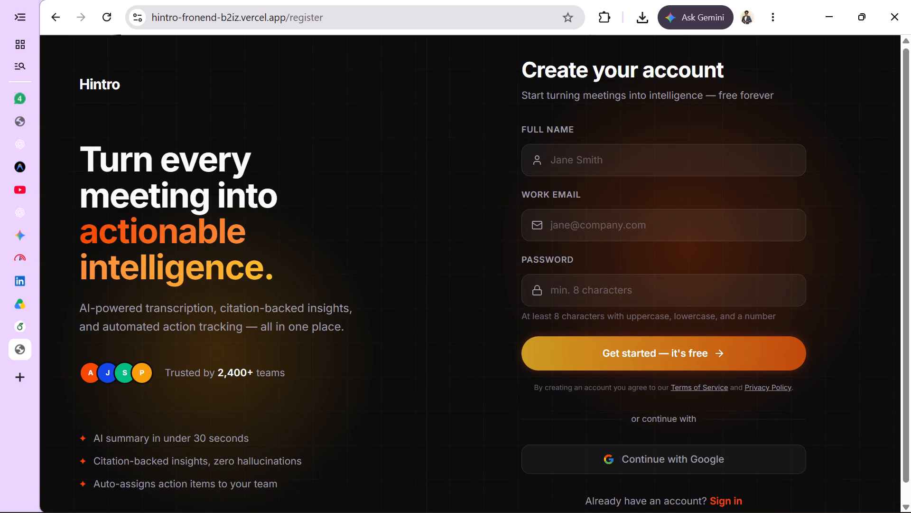
scroll(475, 425, down, 1)
scroll(494, 427, up, 5)
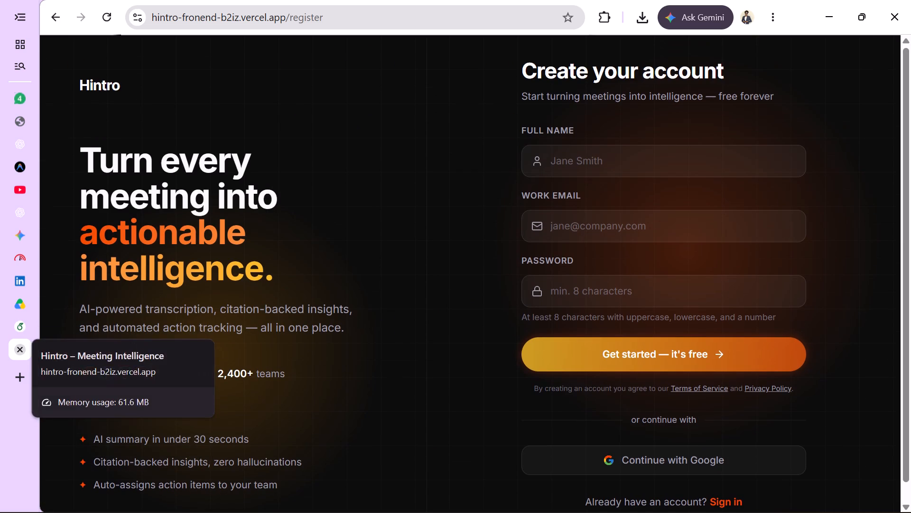
click(21, 346)
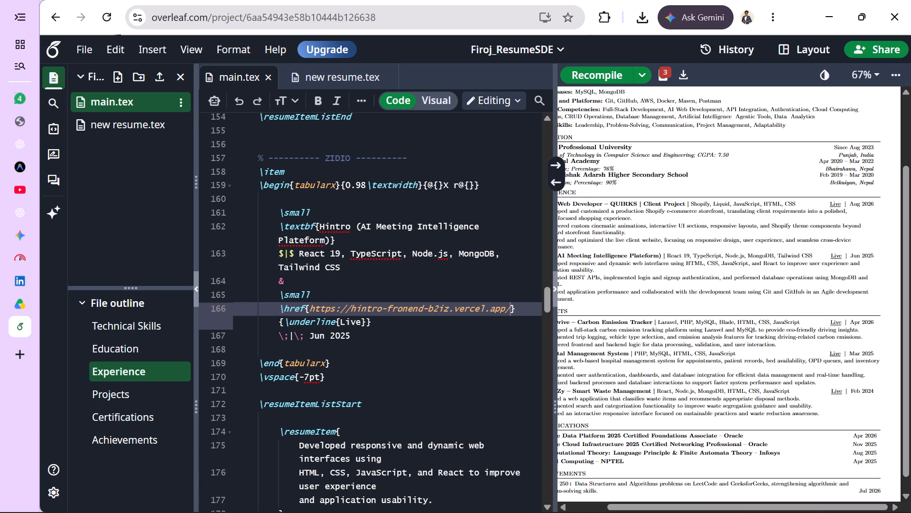
Set the Hintro entry's date to "Feb 2026" and recompile the resume.
click(873, 254)
click(352, 343)
key(BackSpace)
key(6)
key(Left)
key(Left)
key(Left)
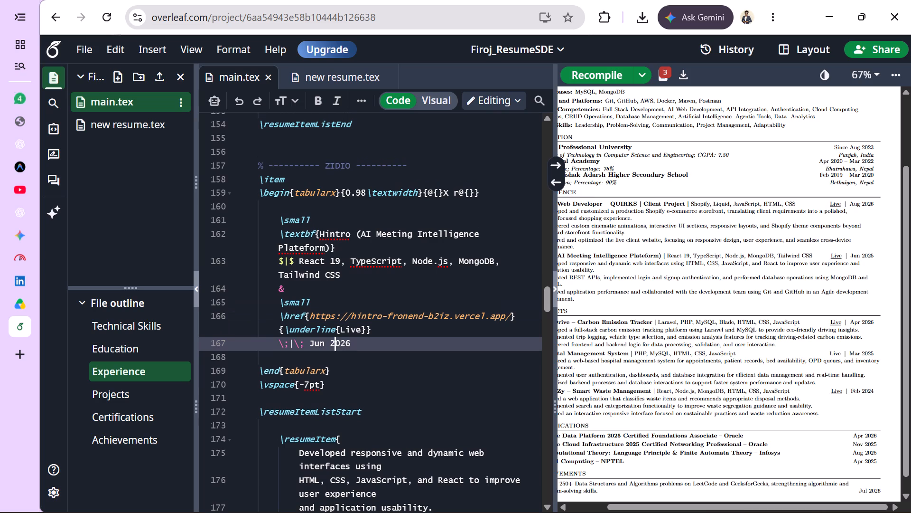
key(Left)
key(Left)
key(BackSpace)
key(BackSpace)
key(BackSpace)
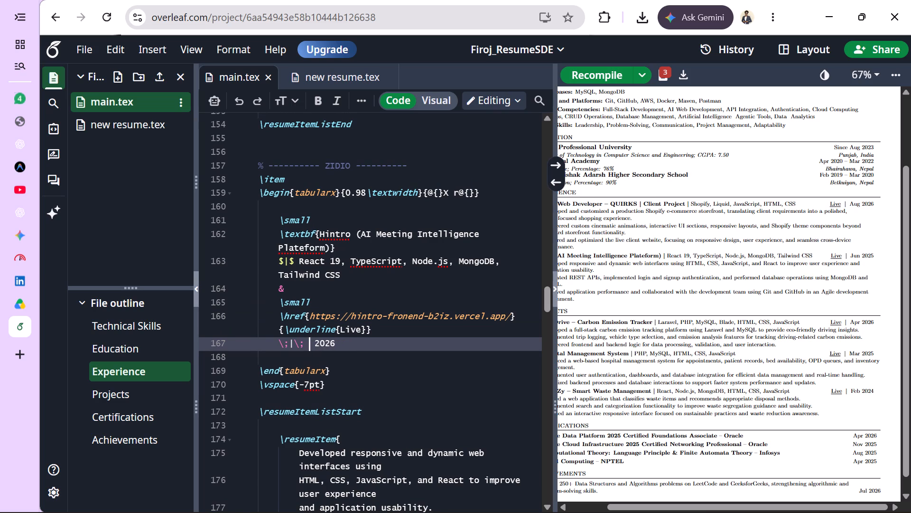
text(Feb)
click(588, 80)
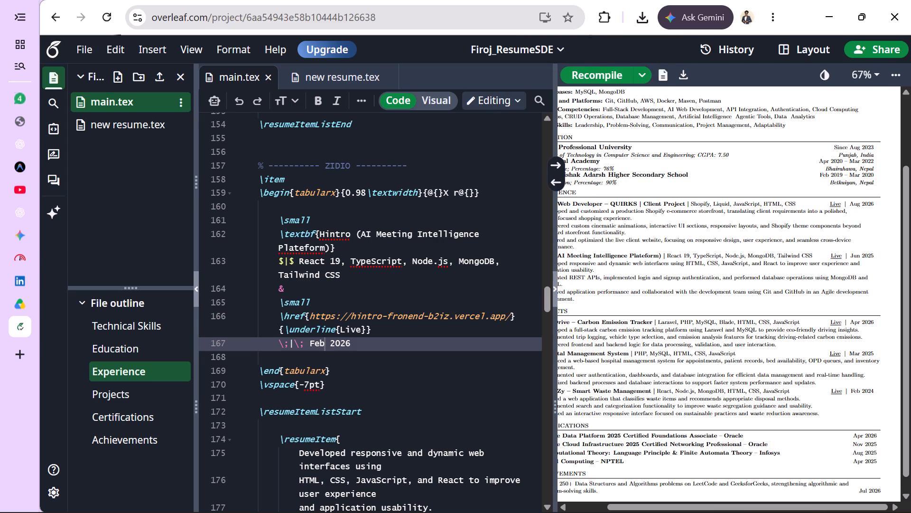
Examine the recompiled resume preview and the Hintro entry's three bullet points in the code.
scroll(662, 280, right, 1)
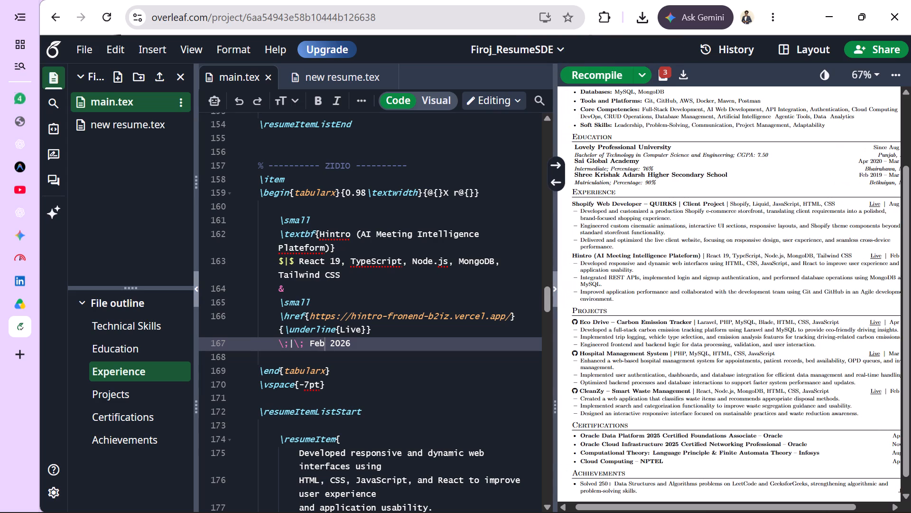
scroll(662, 280, right, 2)
scroll(662, 280, down, 1)
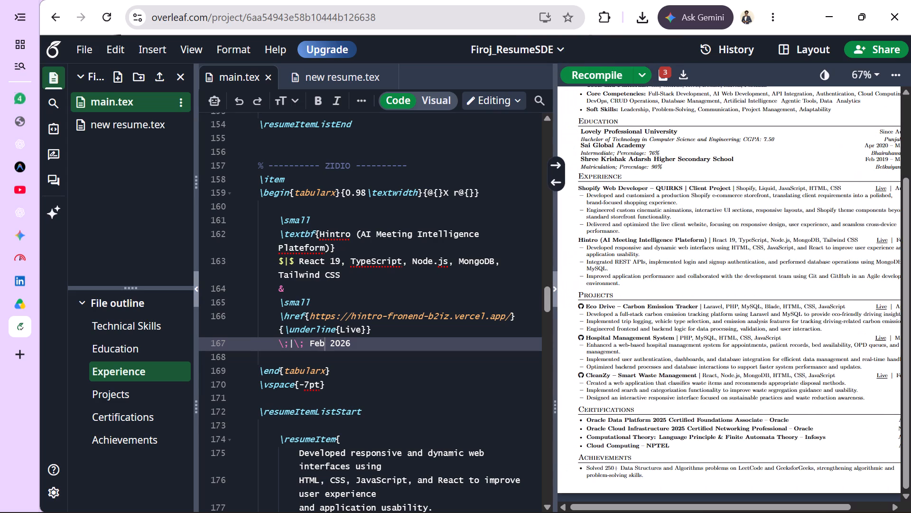
scroll(662, 280, down, 1)
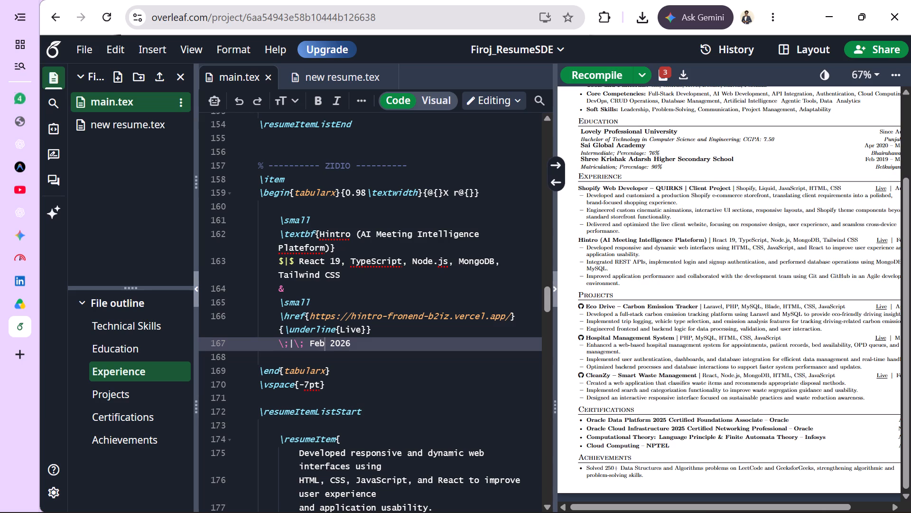
scroll(371, 366, down, 1)
scroll(711, 307, left, 1)
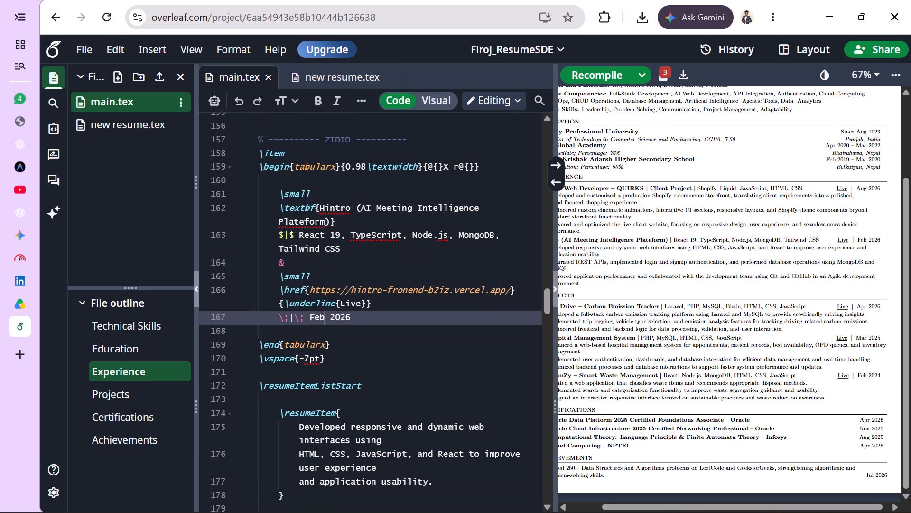
scroll(711, 307, left, 1)
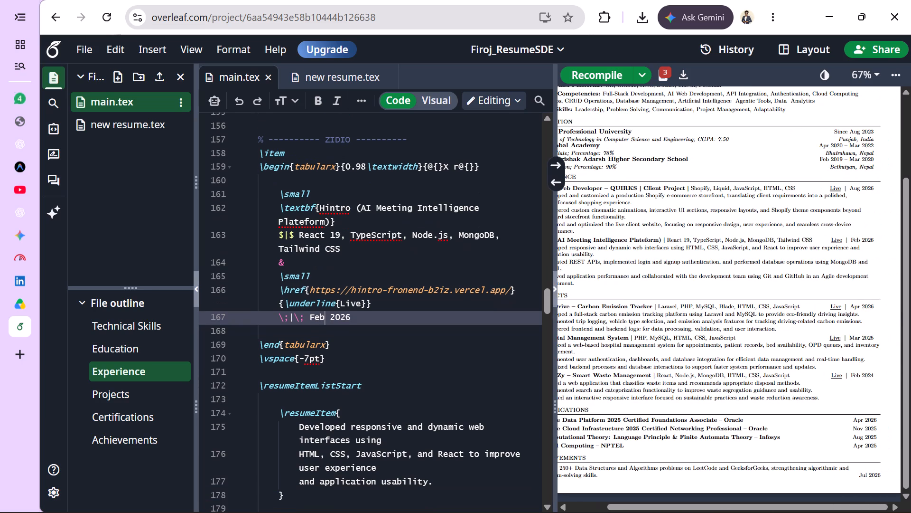
scroll(711, 307, left, 1)
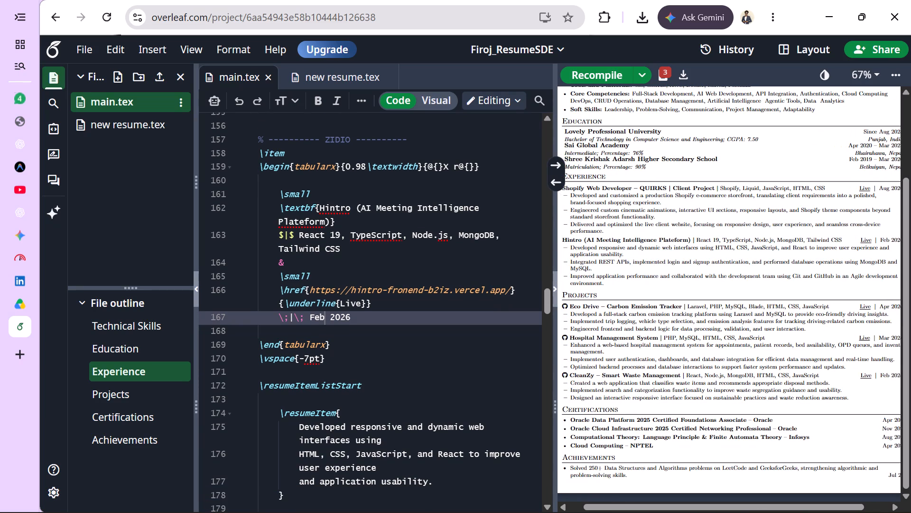
scroll(711, 307, left, 1)
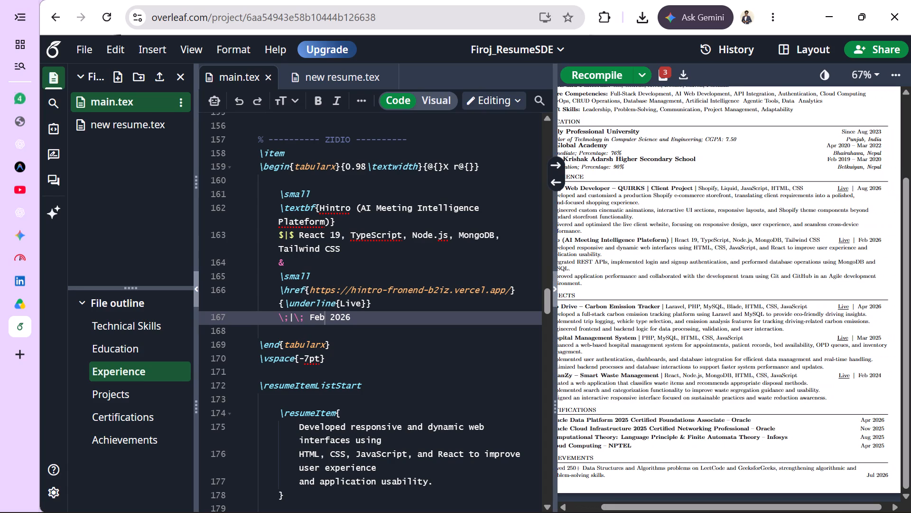
scroll(391, 426, down, 2)
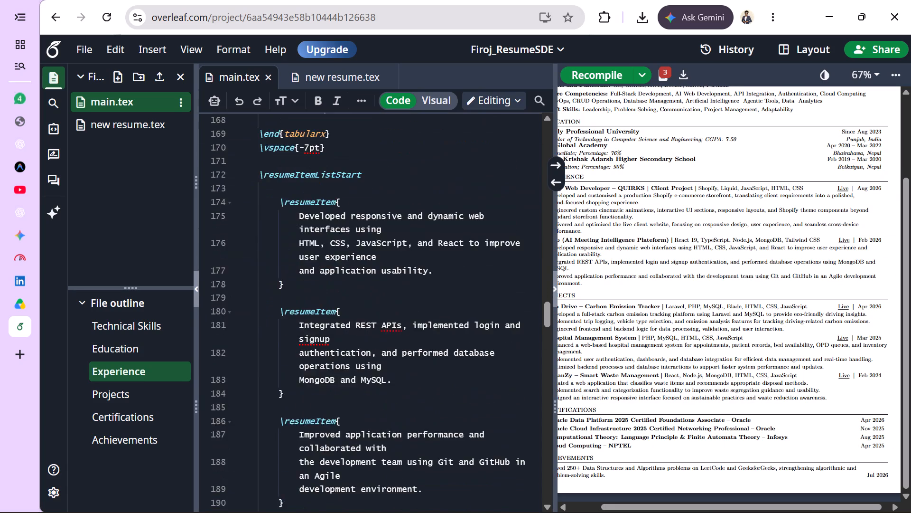
scroll(391, 426, down, 1)
scroll(666, 330, right, 1)
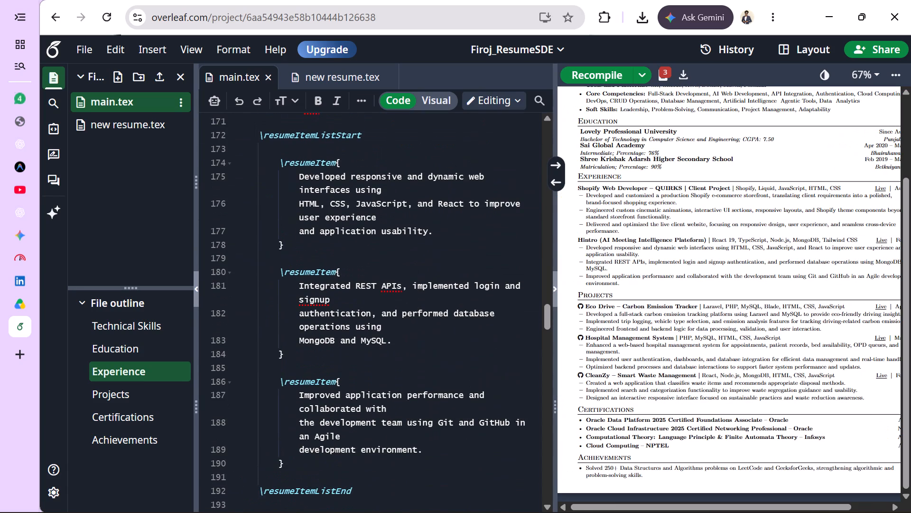
scroll(666, 330, down, 1)
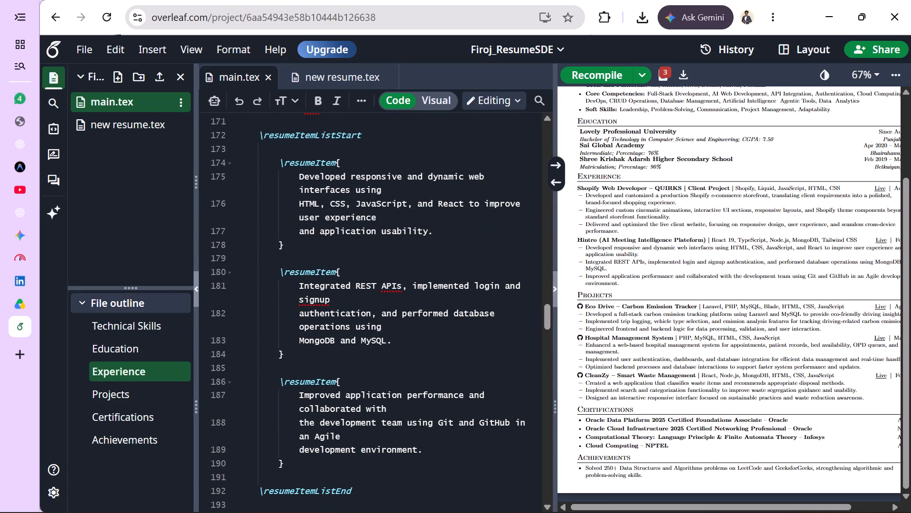
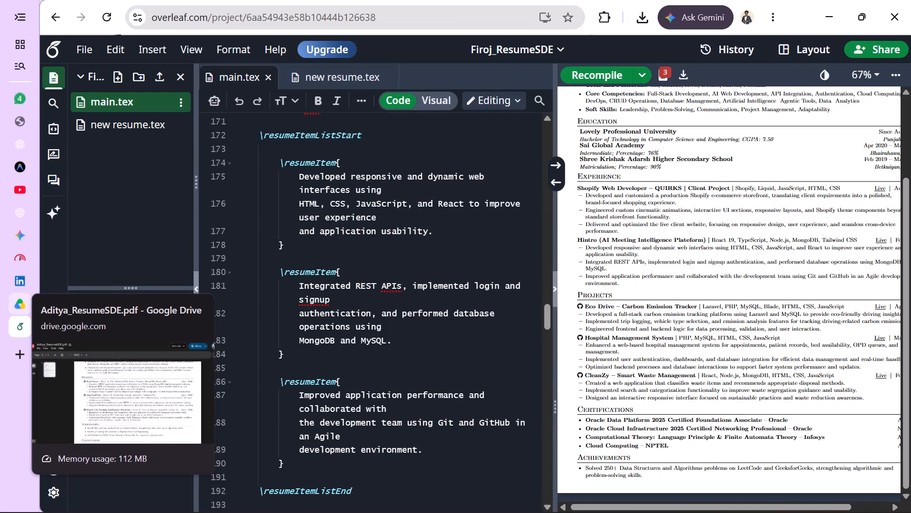
Replace the Hintro entry's first bullet with Aditya_ResumeSDE.pdf's "Engineered an AI assistant that transcribes calls and generates citation-backed summaries and action items.".
click(16, 303)
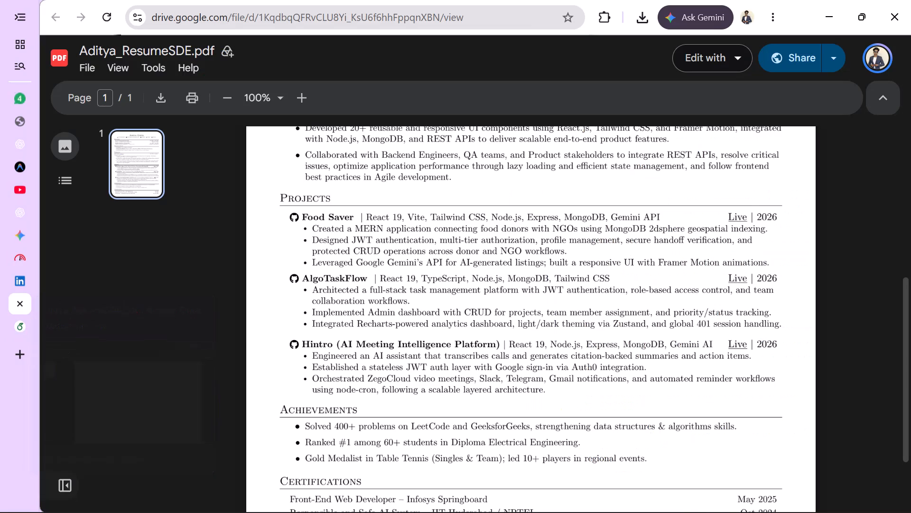
scroll(311, 290, down, 1)
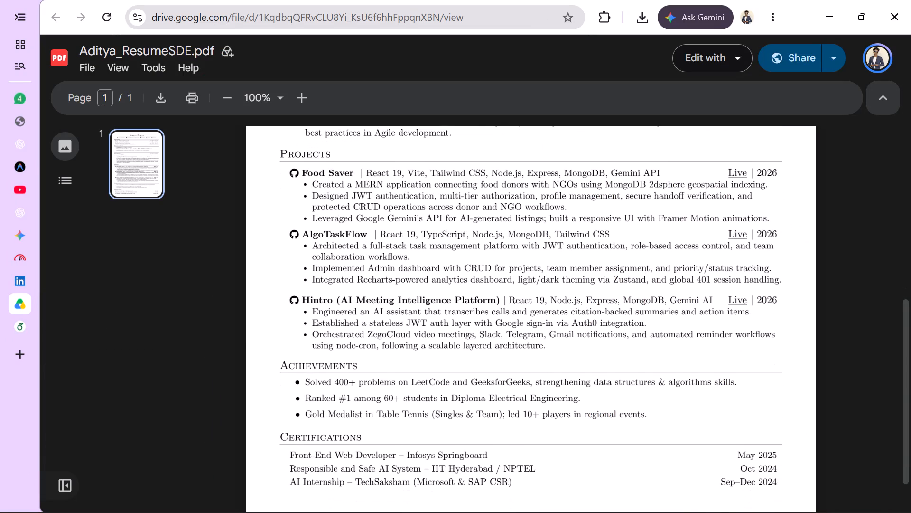
drag(313, 313, 753, 317)
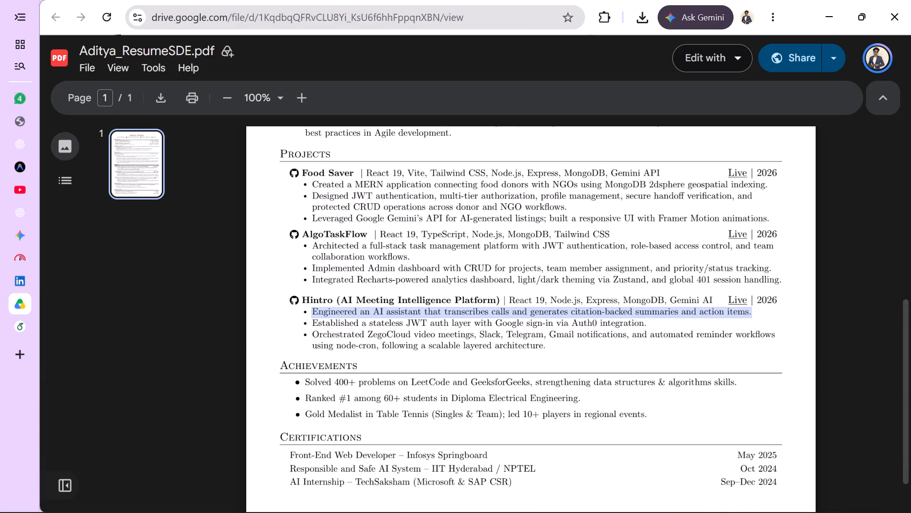
drag(753, 317, 754, 316)
key(ctrl+c)
key(ctrl+c)
key(ctrl+c)
key(ctrl+c)
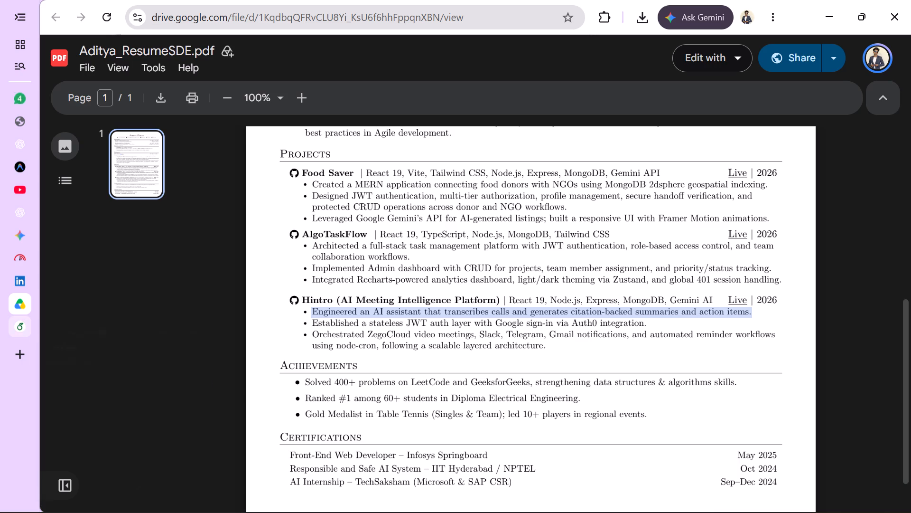
click(27, 322)
scroll(335, 344, up, 2)
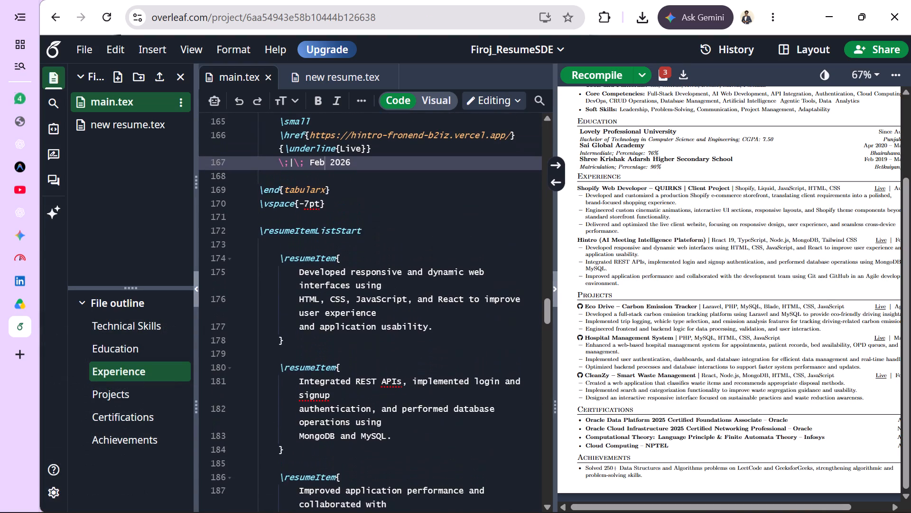
scroll(335, 344, up, 3)
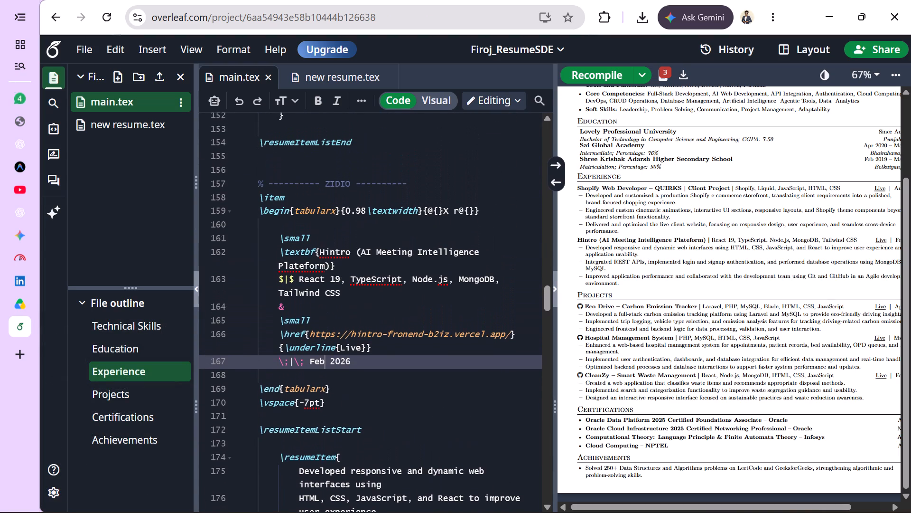
scroll(335, 344, down, 2)
scroll(335, 344, up, 1)
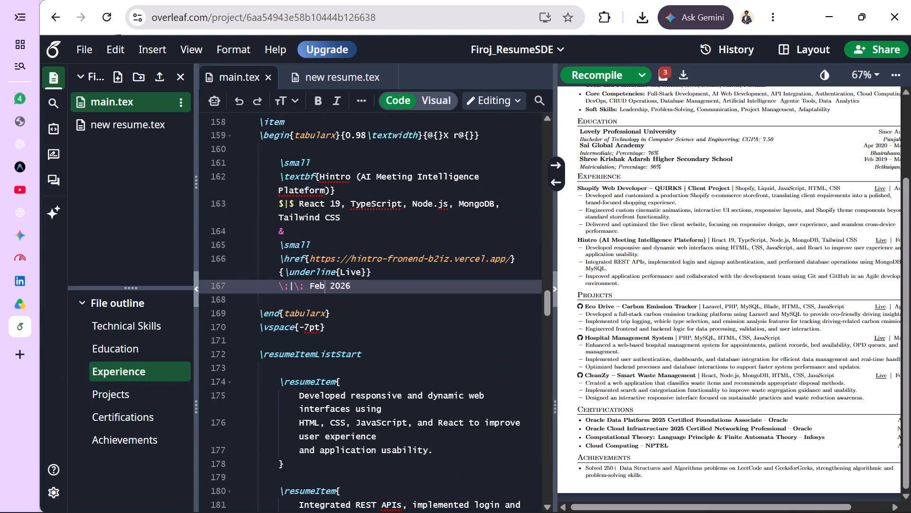
scroll(335, 344, up, 1)
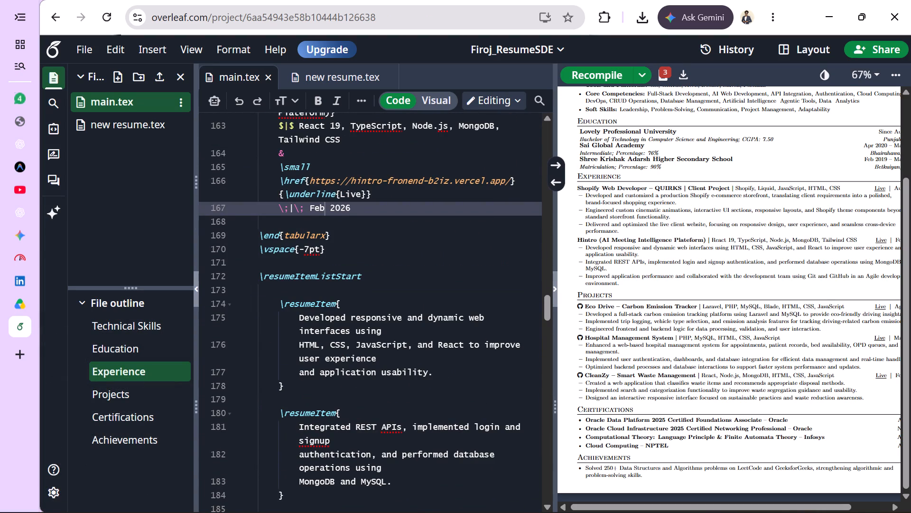
click(431, 375)
key(BackSpace)
key(BackSpace)
key(BackSpace)
key(BackSpace)
key(BackSpace)
key(BackSpace)
key(BackSpace)
key(BackSpace)
key(BackSpace)
key(BackSpace)
key(BackSpace)
key(BackSpace)
key(BackSpace)
key(BackSpace)
key(BackSpace)
key(BackSpace)
key(BackSpace)
key(BackSpace)
key(BackSpace)
key(BackSpace)
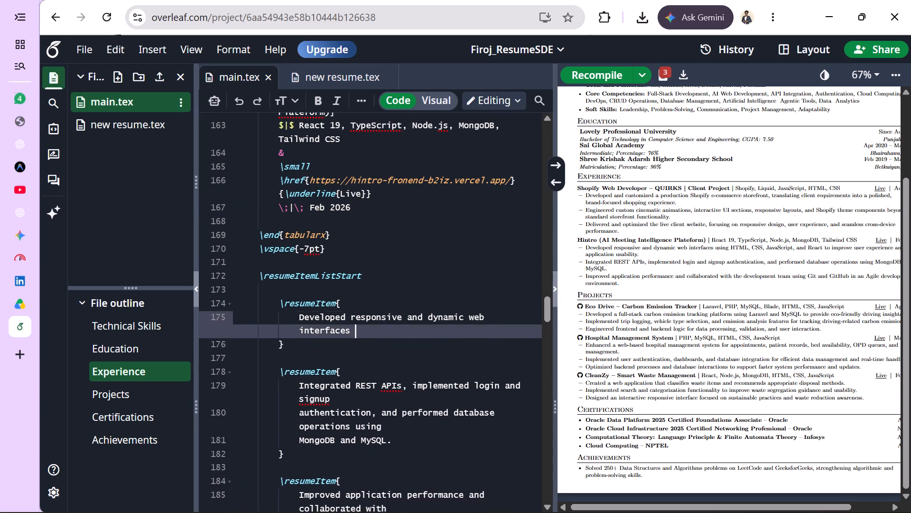
key(BackSpace)
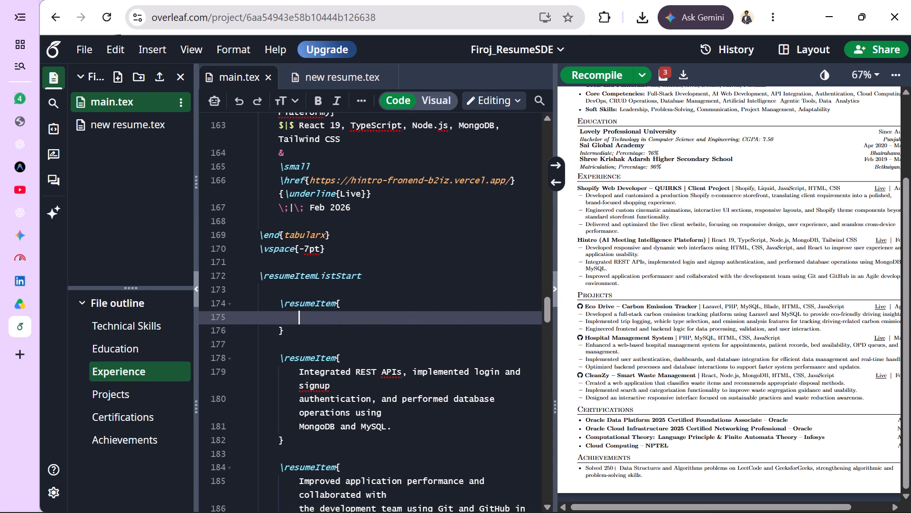
key(ctrl+v)
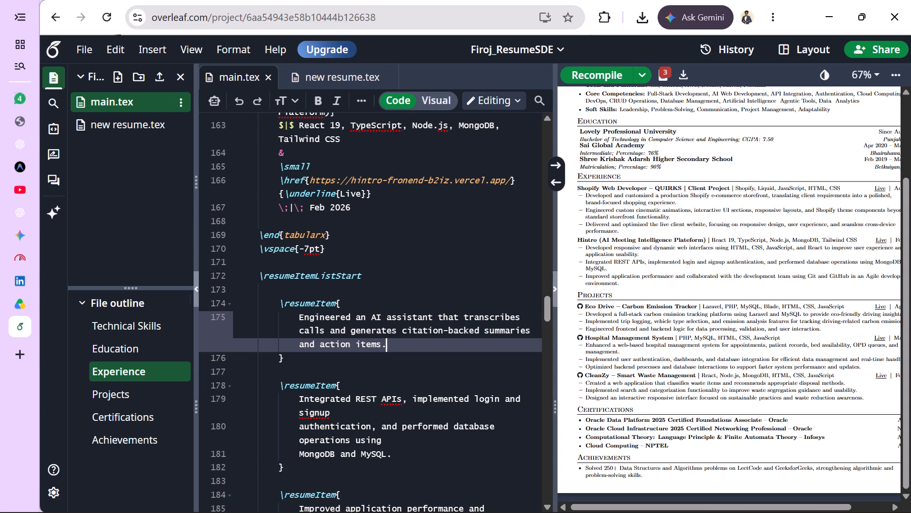
Replace the Hintro entry's second bullet with Aditya_ResumeSDE.pdf's "Established a stateless JWT auth layer with Google sign-in via Auth0 integration.".
click(19, 301)
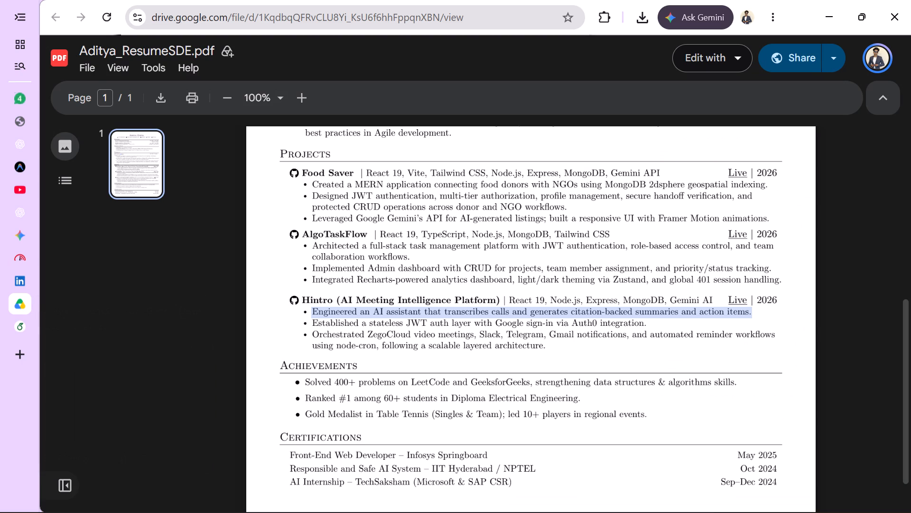
click(653, 325)
drag(653, 325, 325, 325)
key(ctrl+c)
key(ctrl+c)
key(ctrl+c)
key(ctrl+c)
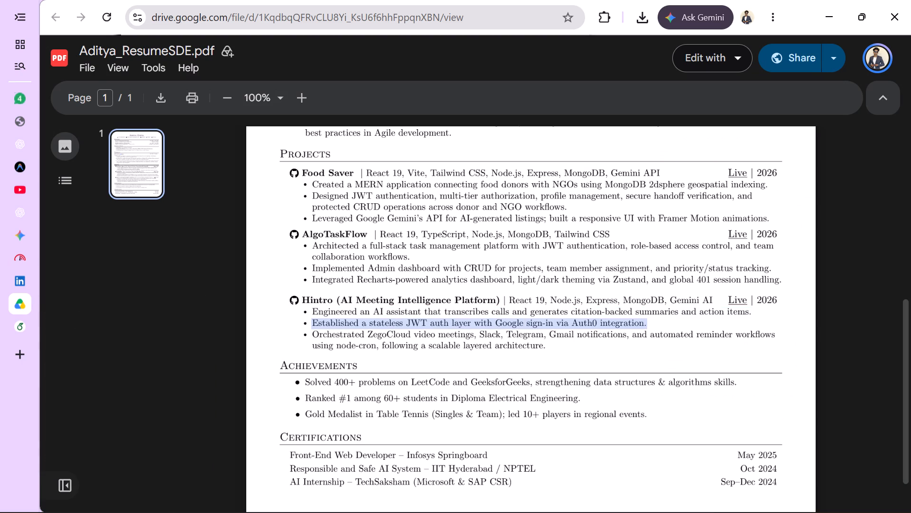
click(15, 327)
scroll(356, 399, down, 1)
click(400, 419)
drag(400, 419, 297, 373)
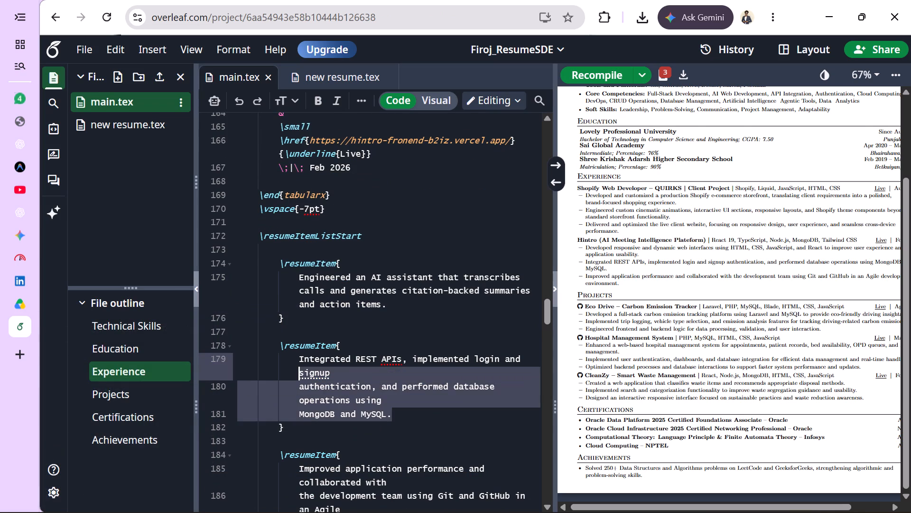
drag(297, 373, 299, 362)
click(299, 362)
drag(299, 362, 393, 421)
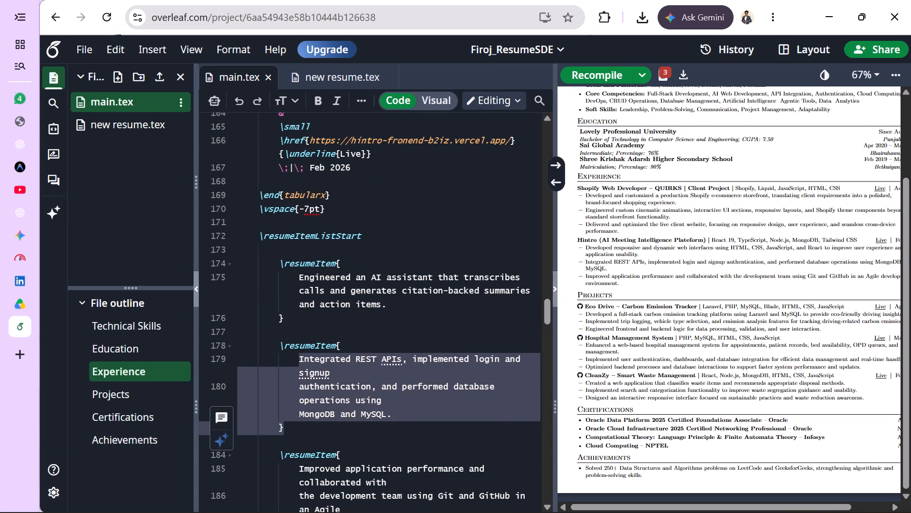
click(393, 419)
drag(393, 419, 301, 361)
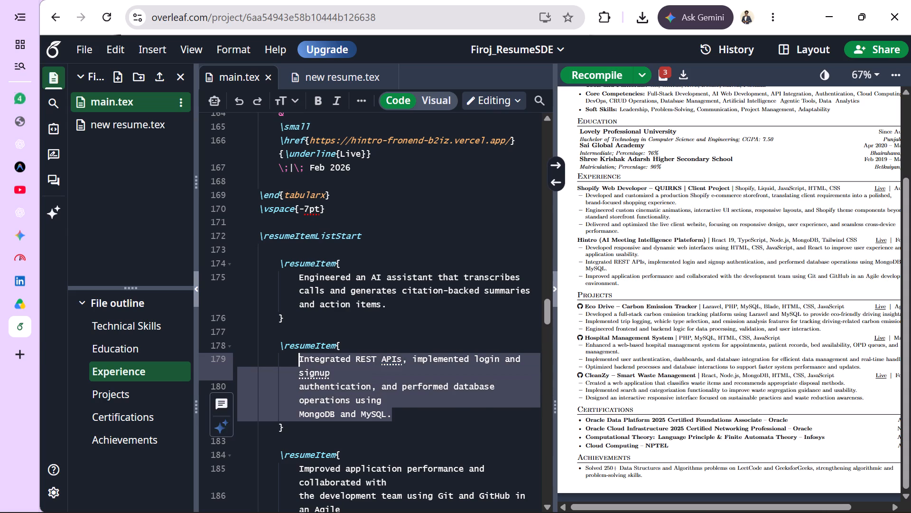
key(ctrl+v)
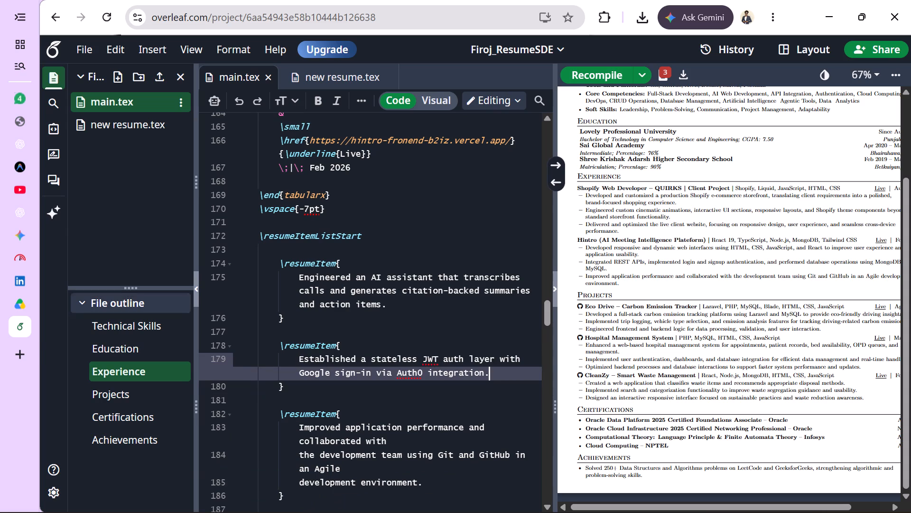
Replace the Hintro entry's third bullet with Aditya_ResumeSDE.pdf's "Orchestrated ZegoCloud video meetings, Slack, Telegram, Gmail notifications, and automated reminder workflows using node-cron, following a scalable layered architecture.".
click(18, 298)
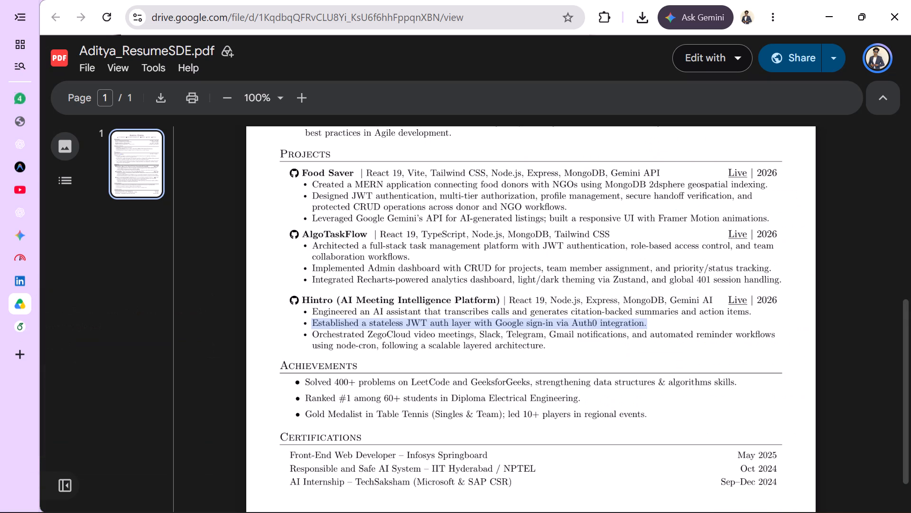
click(313, 338)
drag(313, 338, 546, 354)
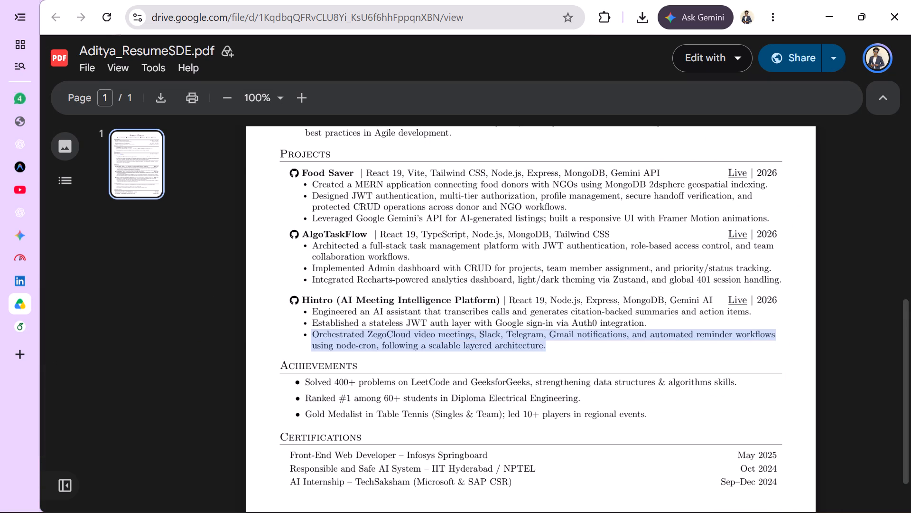
drag(546, 354, 548, 352)
key(ctrl+c)
key(ctrl+c)
key(ctrl+c)
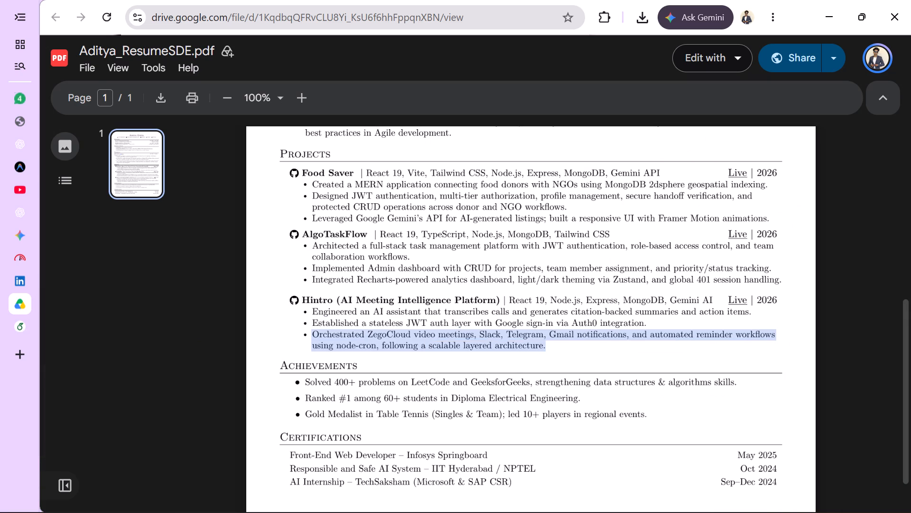
click(548, 352)
click(17, 329)
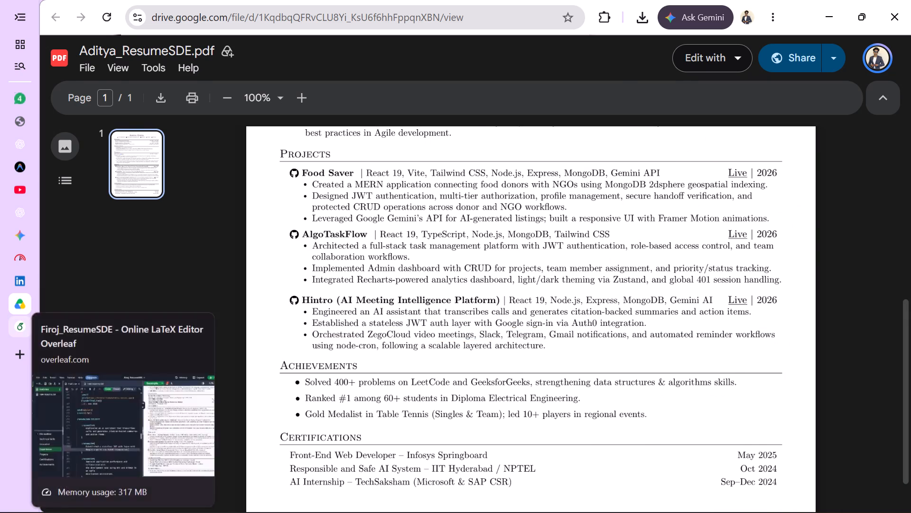
scroll(392, 365, down, 1)
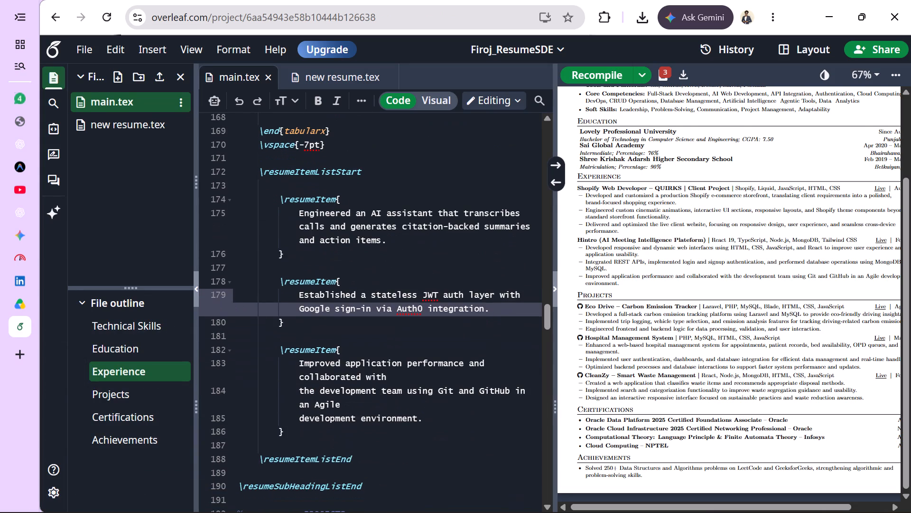
click(423, 422)
drag(423, 422, 298, 365)
key(ctrl+v)
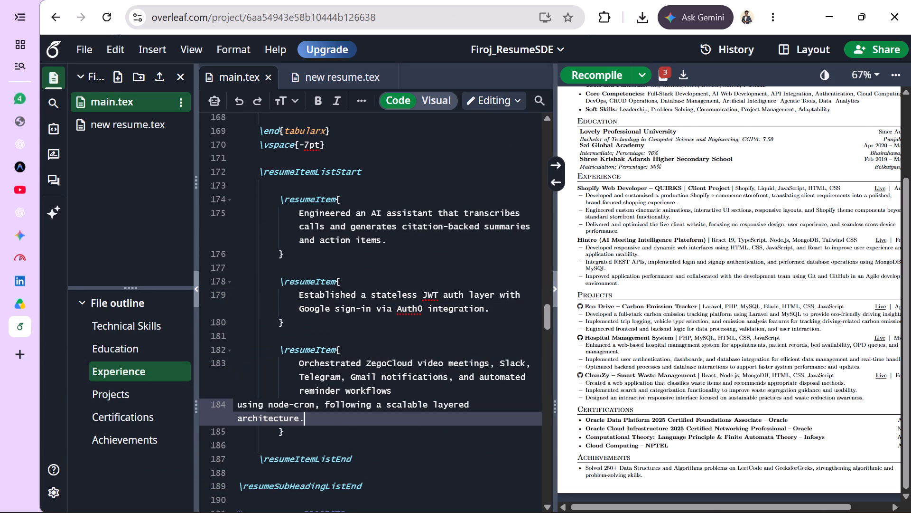
key(ctrl+z)
click(298, 365)
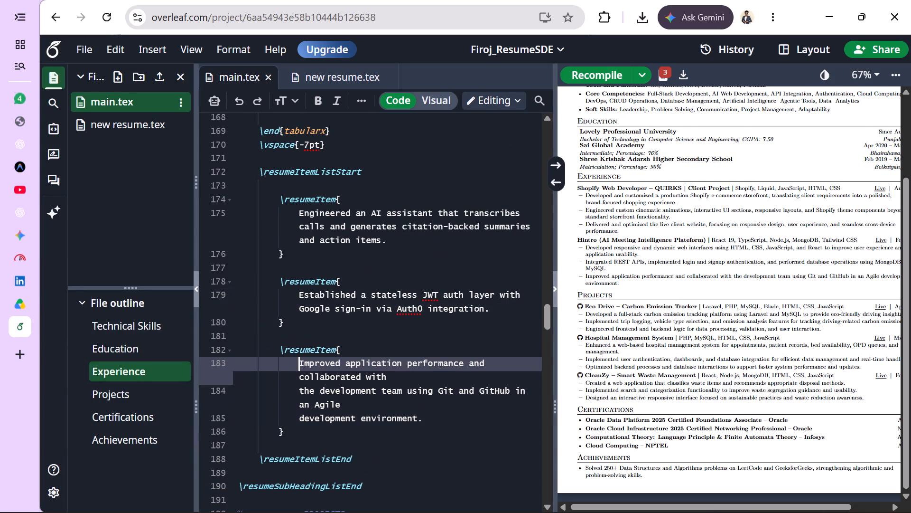
drag(298, 365, 434, 420)
key(ctrl+v)
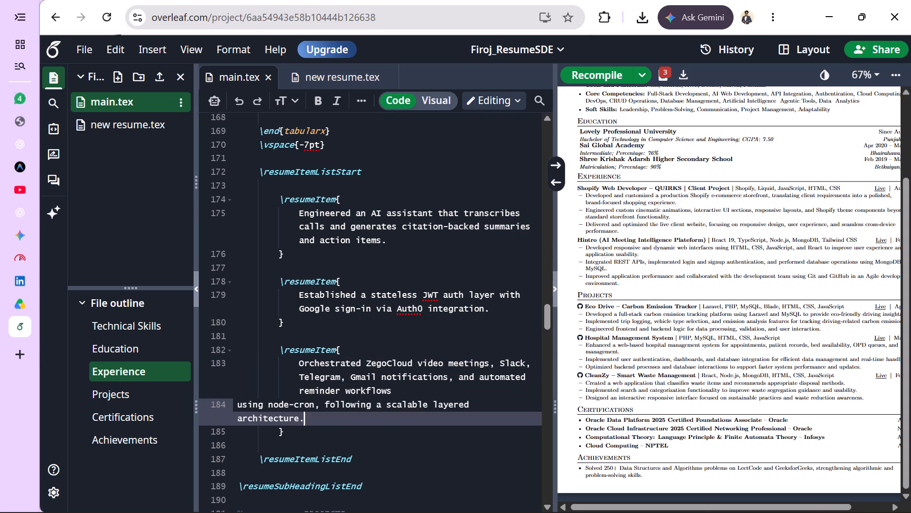
Indent the third Hintro bullet's line starting "using node-cron" to align with the bullet text above it.
key(Up)
key(Left)
key(Left)
key(Left)
key(Left)
key(Left)
key(Left)
key(Left)
key(Left)
key(Left)
key(Left)
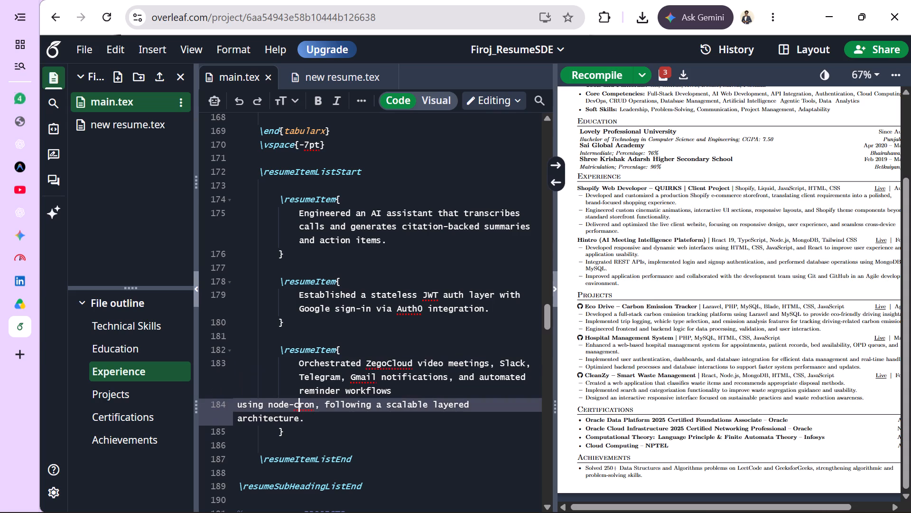
key(Left)
key(Left)
key(Left)
key(Tab)
key(Tab)
key(Tab)
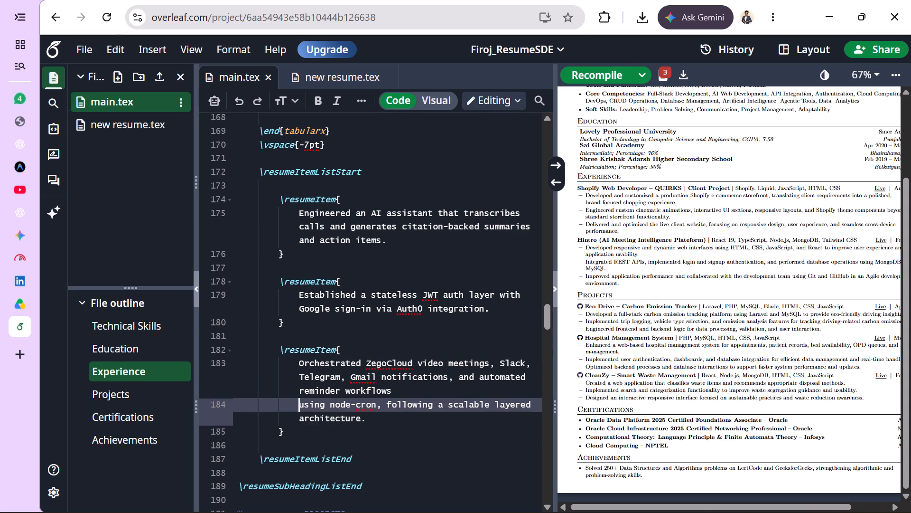
click(417, 438)
Recompile the resume and look over the preview from the header down to the achievements.
scroll(409, 361, down, 1)
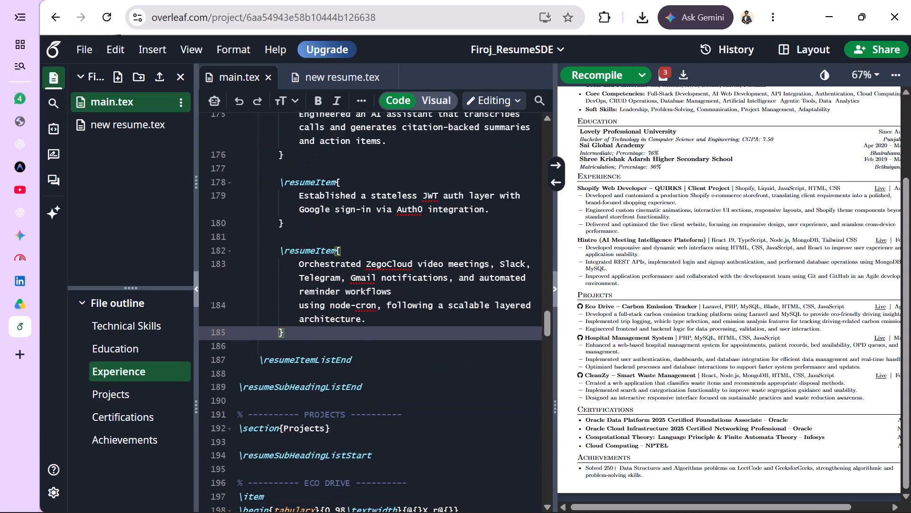
click(594, 78)
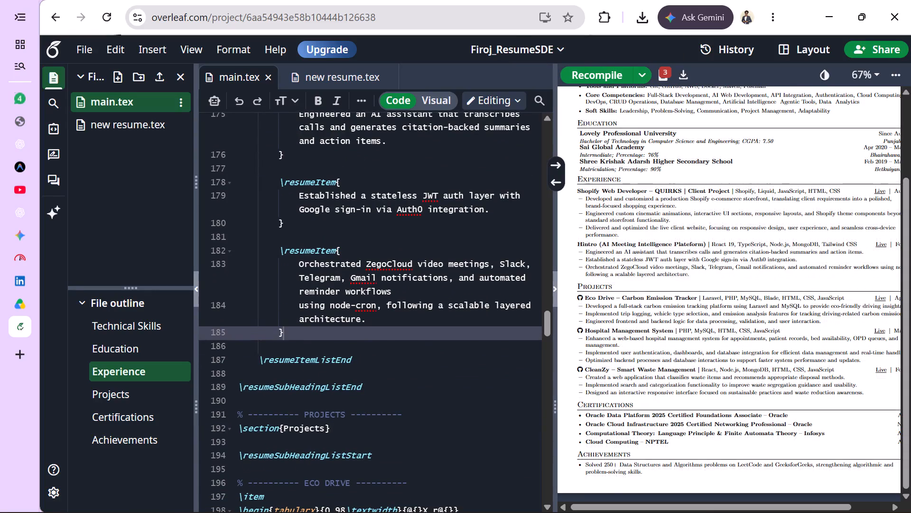
scroll(646, 294, down, 2)
scroll(646, 294, up, 1)
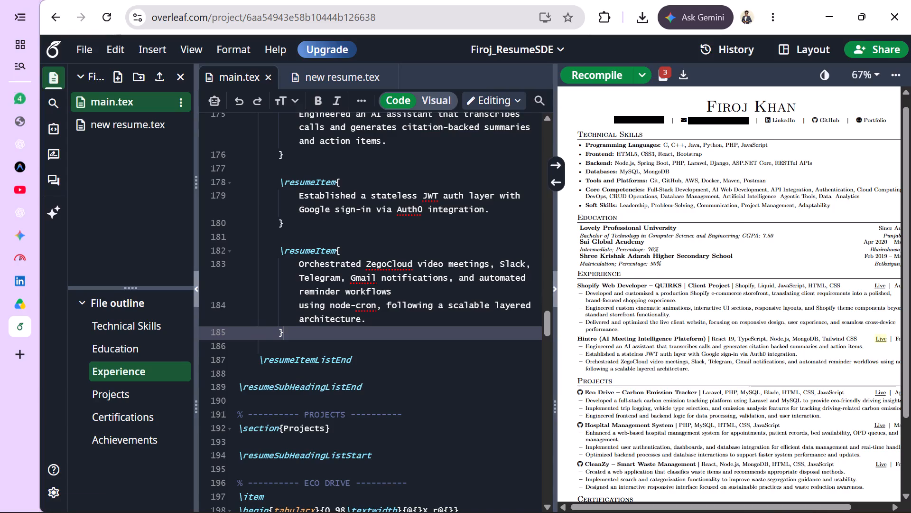
scroll(876, 287, left, 1)
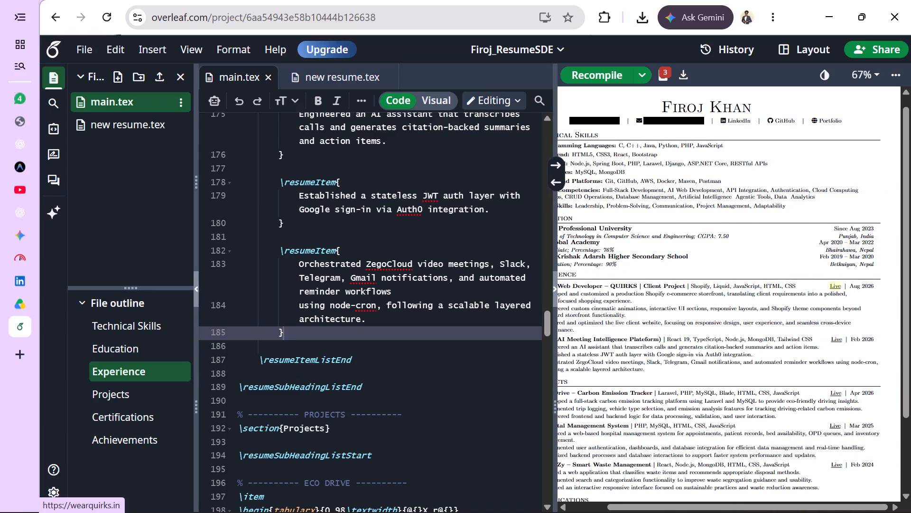
scroll(876, 287, left, 1)
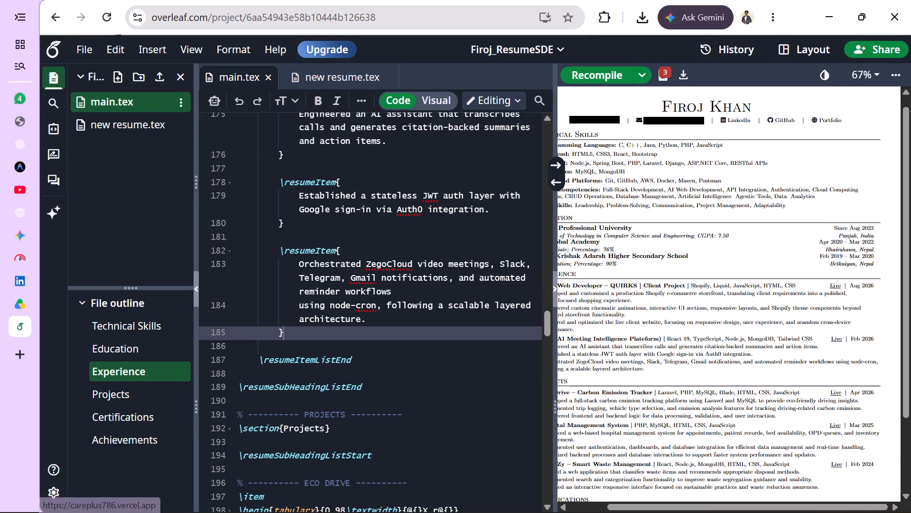
scroll(780, 448, right, 1)
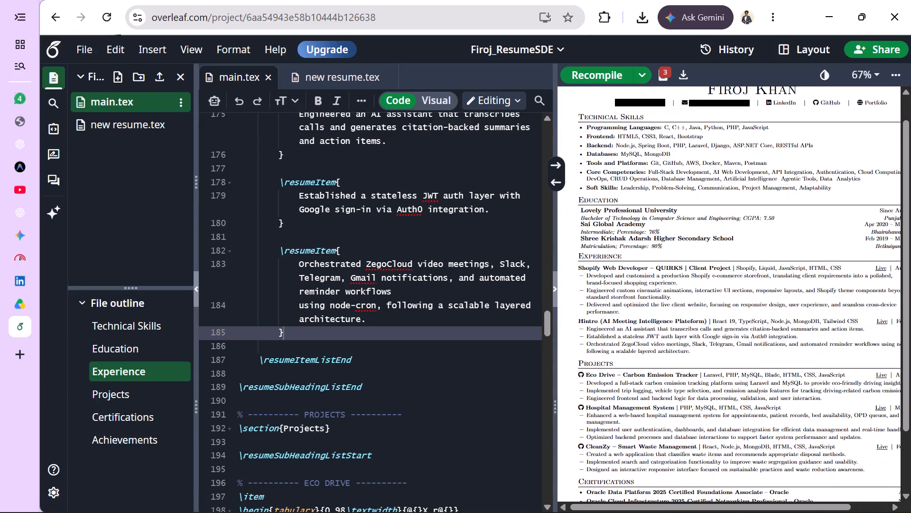
scroll(780, 448, down, 1)
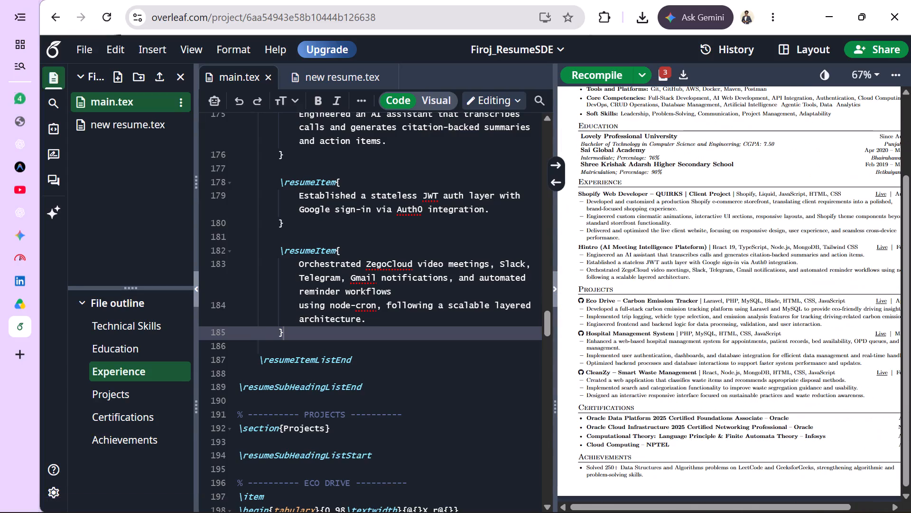
Look over the resume preview from the header down to the achievements section.
scroll(773, 352, down, 2)
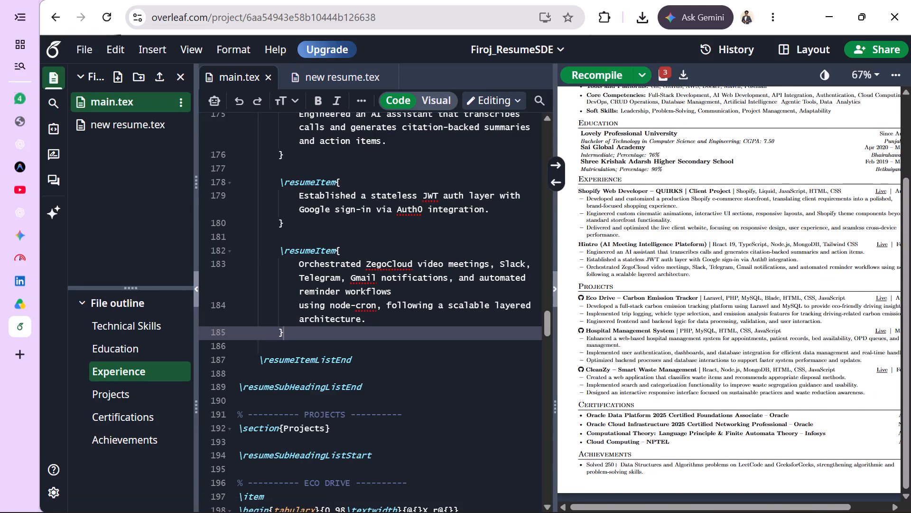
scroll(633, 471, up, 3)
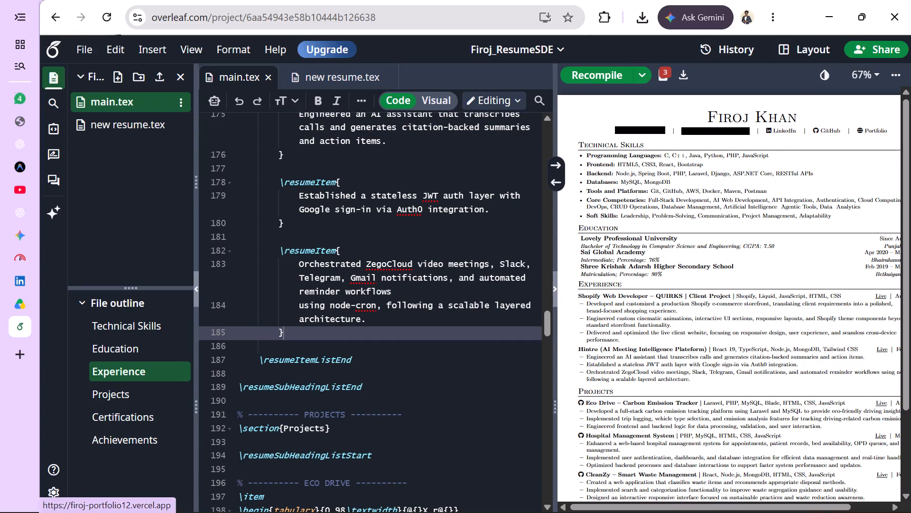
scroll(663, 234, down, 2)
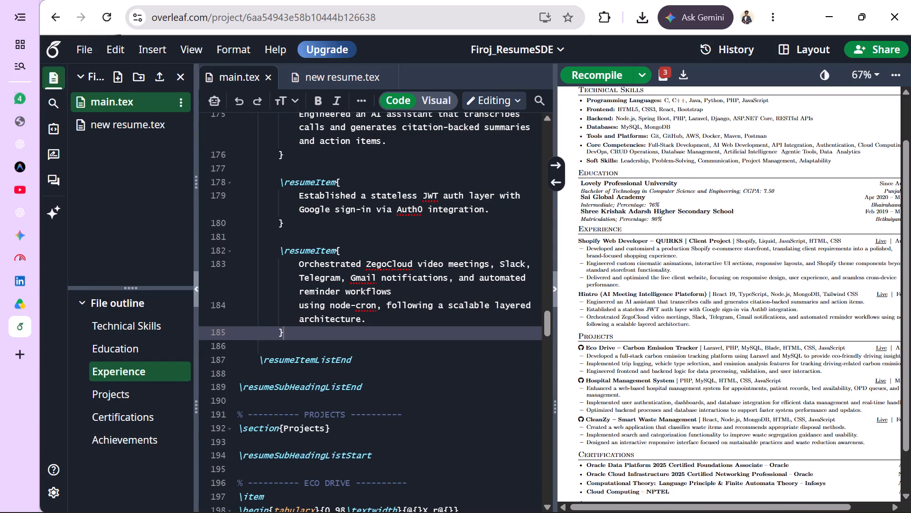
Set the CGPA of the Lovely Professional University entry to 7.80 in main.tex's Education section and recompile the resume.
scroll(462, 243, up, 6)
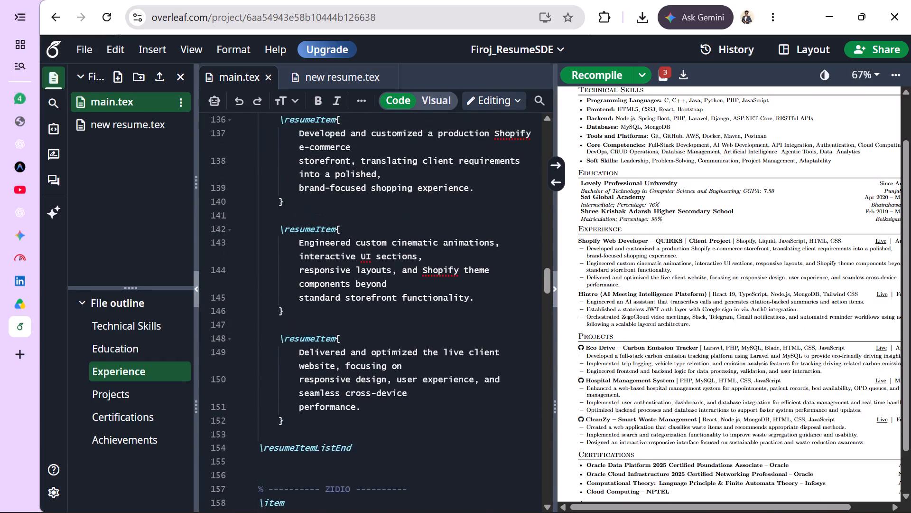
scroll(462, 243, up, 11)
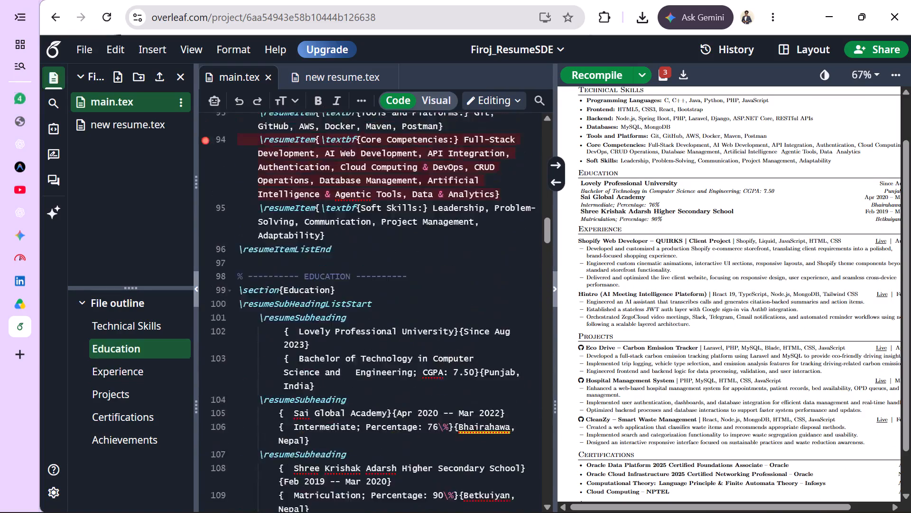
scroll(462, 243, up, 6)
scroll(423, 392, down, 3)
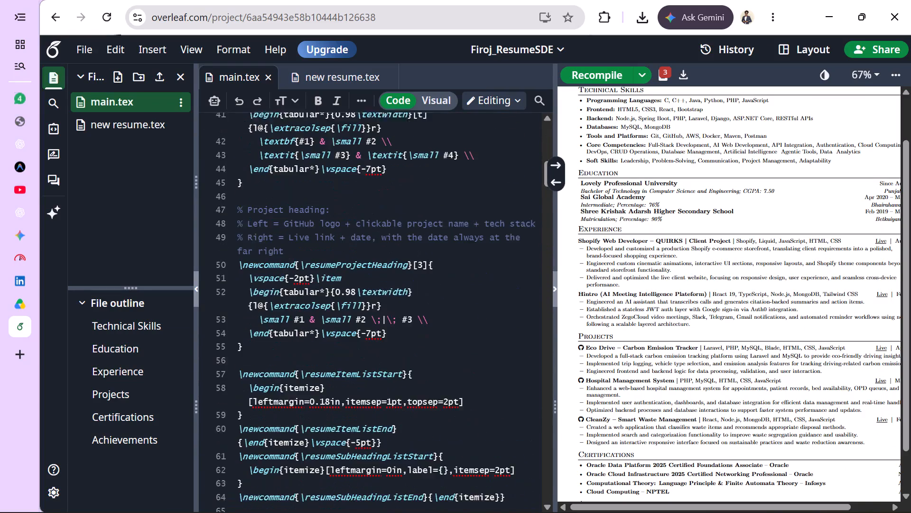
scroll(423, 392, down, 8)
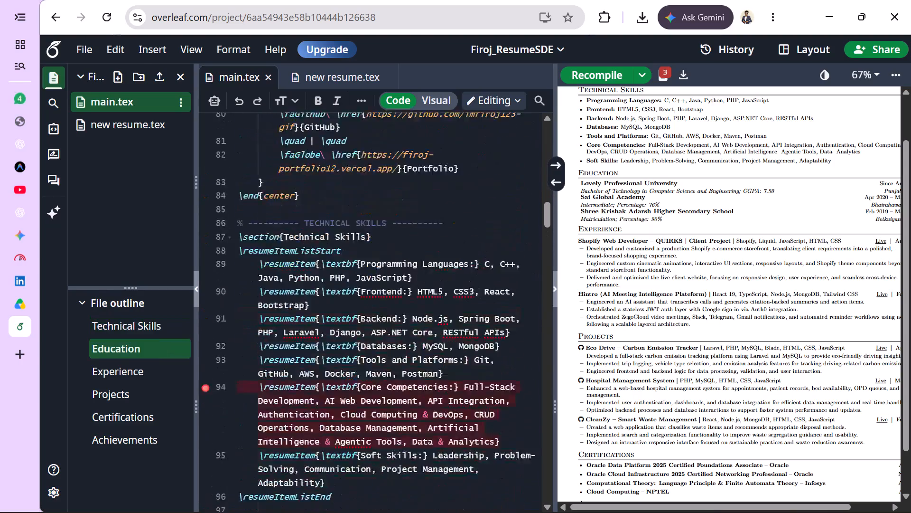
scroll(423, 392, up, 7)
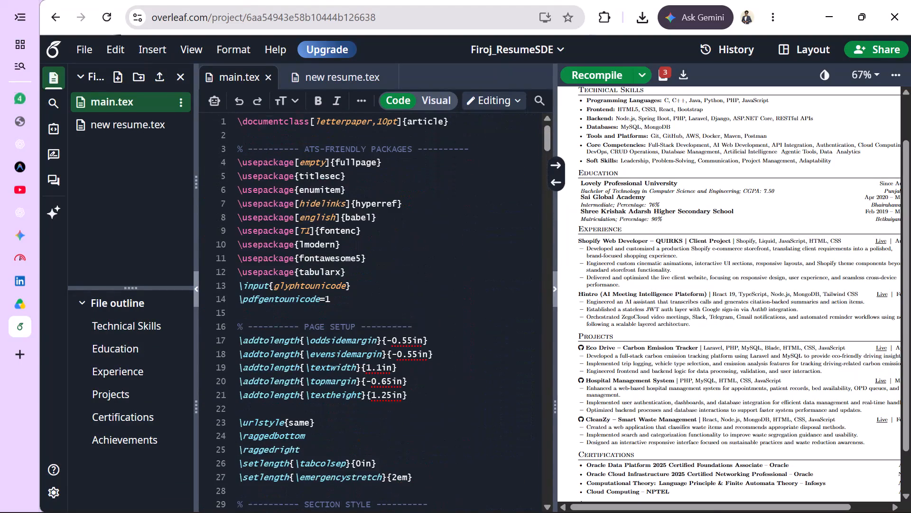
scroll(423, 392, down, 7)
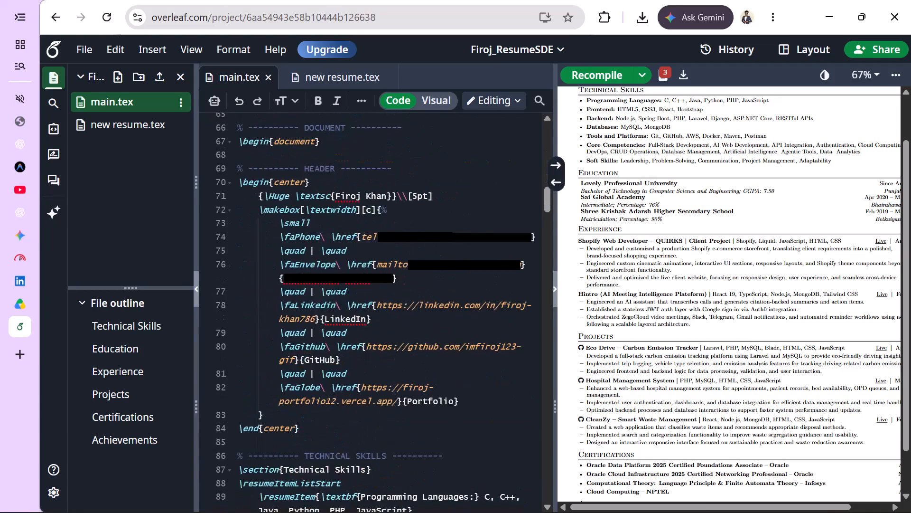
scroll(423, 392, down, 6)
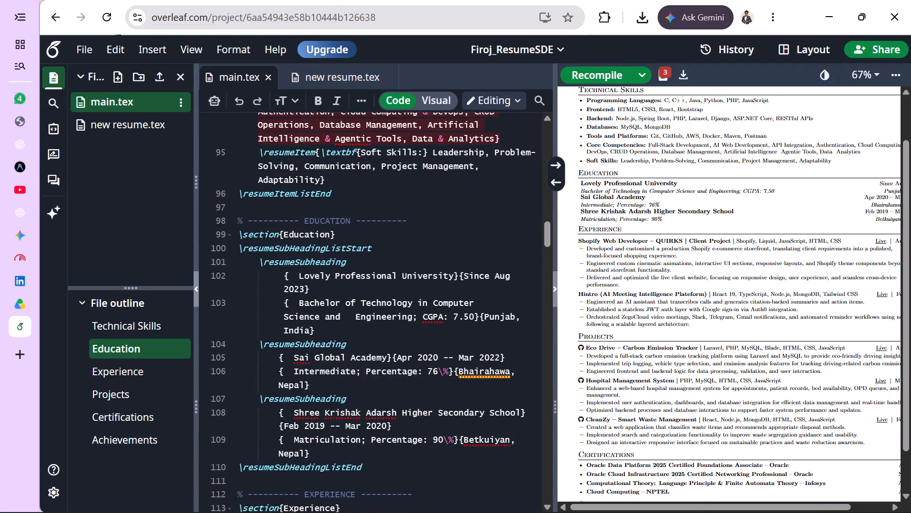
scroll(423, 392, down, 1)
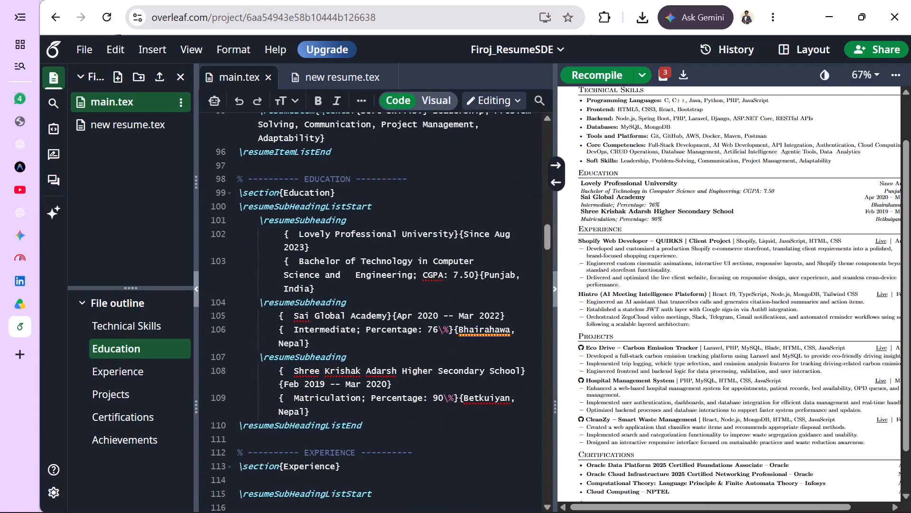
scroll(423, 392, down, 1)
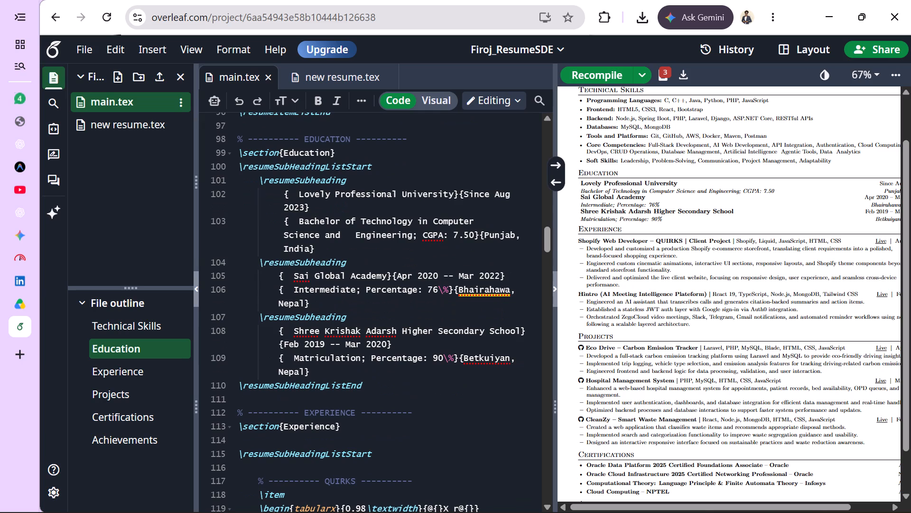
click(471, 236)
key(BackSpace)
key(8)
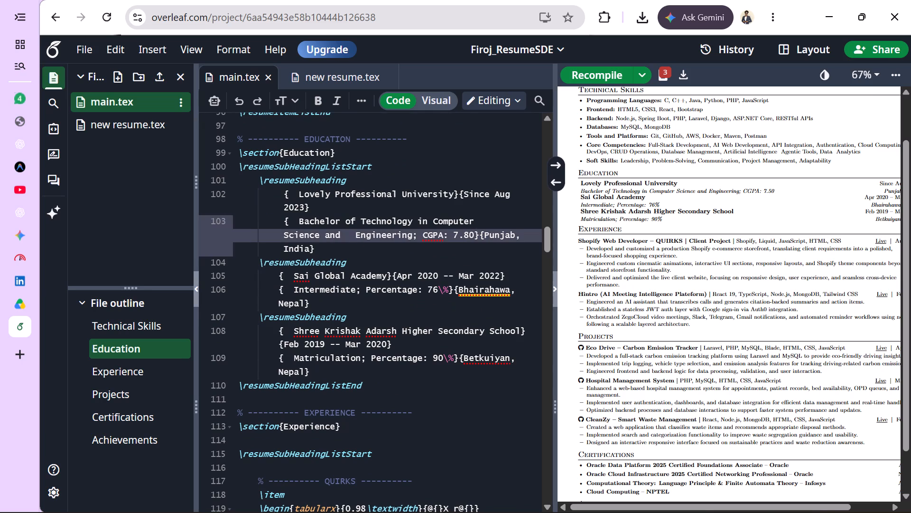
click(591, 69)
Look over the recompiled preview, checking the Education section and the sections below it.
scroll(636, 283, up, 1)
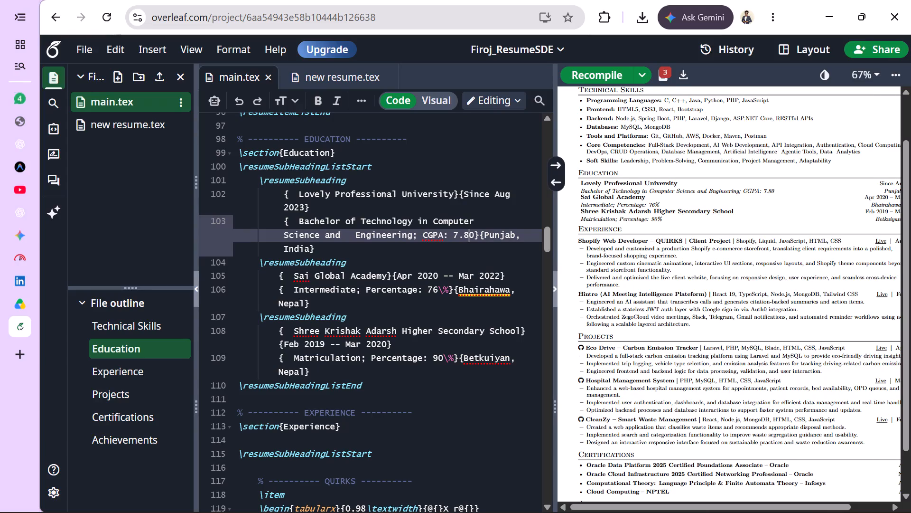
scroll(636, 283, down, 1)
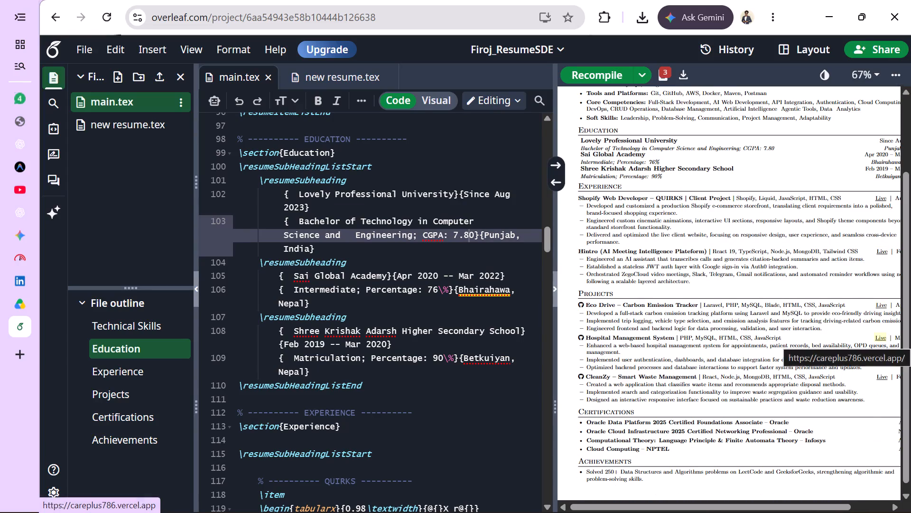
scroll(826, 313, up, 1)
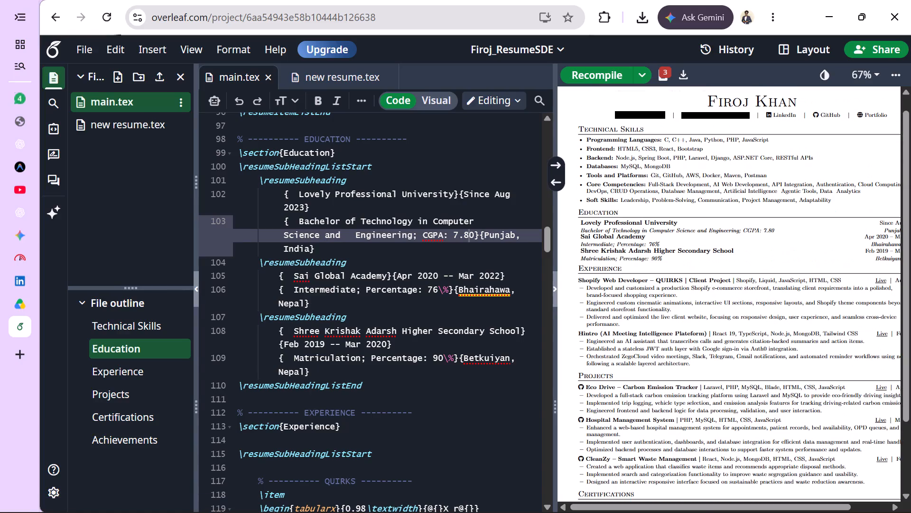
scroll(826, 313, up, 1)
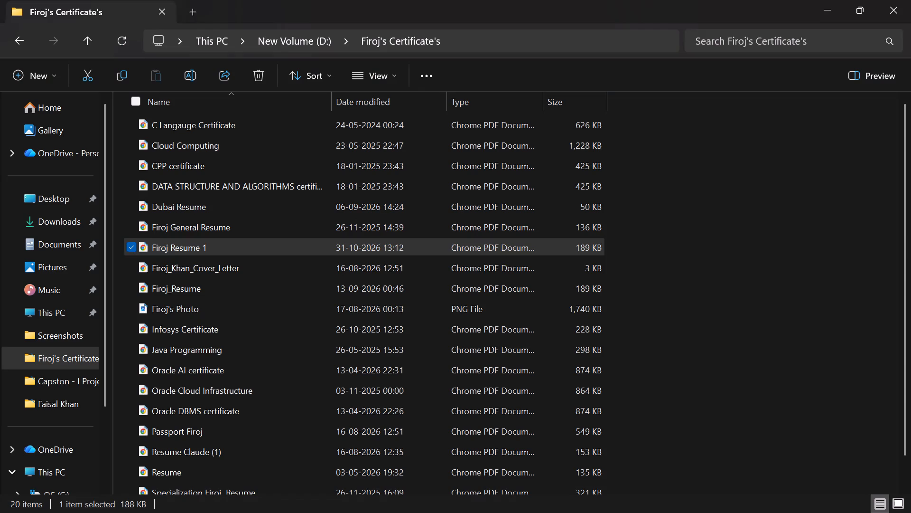
Switch to File Explorer and look through the files in the Firoj's Certificate's folder.
scroll(279, 300, down, 2)
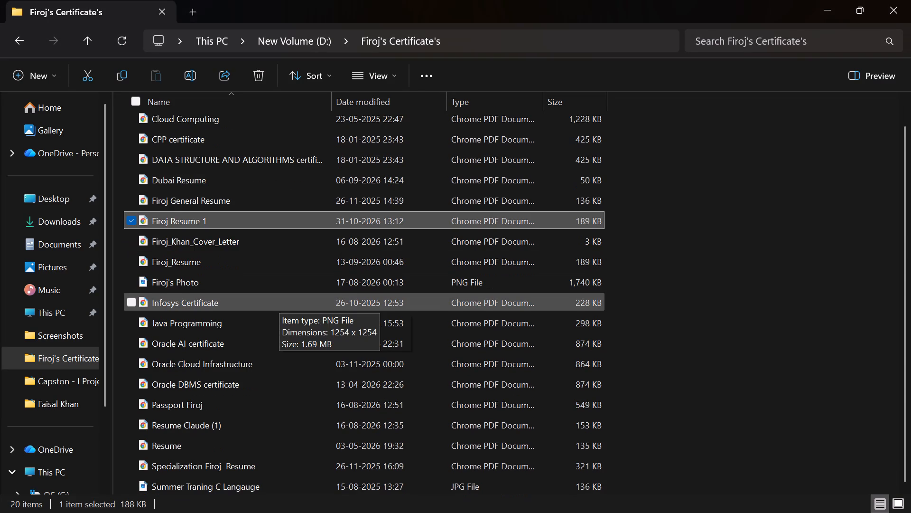
scroll(279, 300, up, 2)
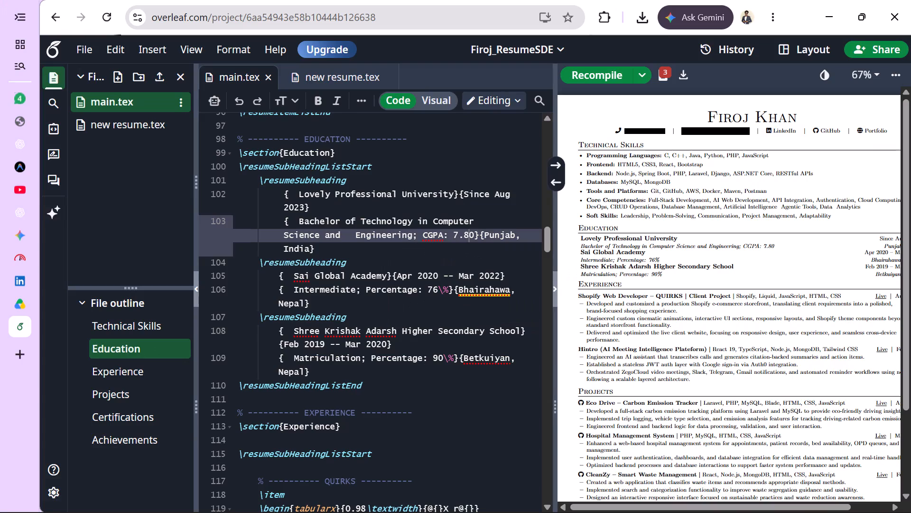
Return to Overleaf and check the resume preview down to the achievements, including the dates and locations at the line ends.
scroll(662, 275, down, 1)
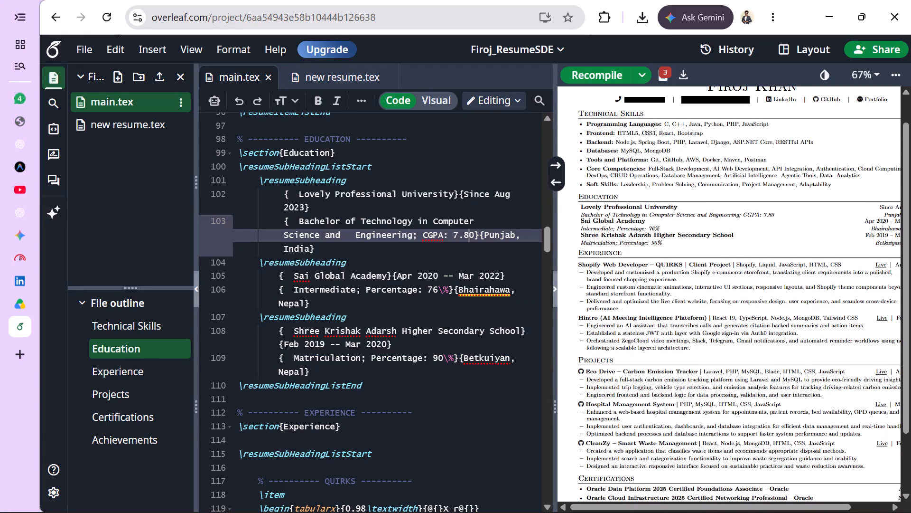
scroll(662, 275, down, 2)
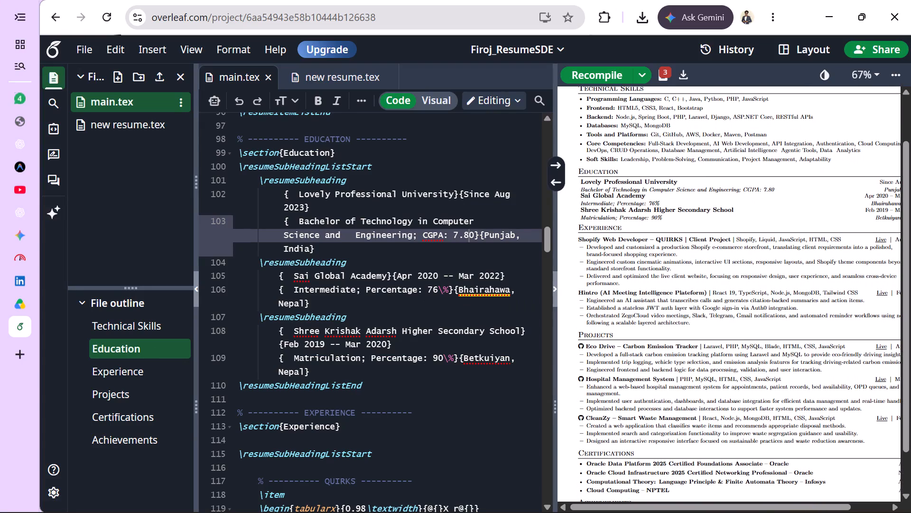
scroll(662, 275, down, 1)
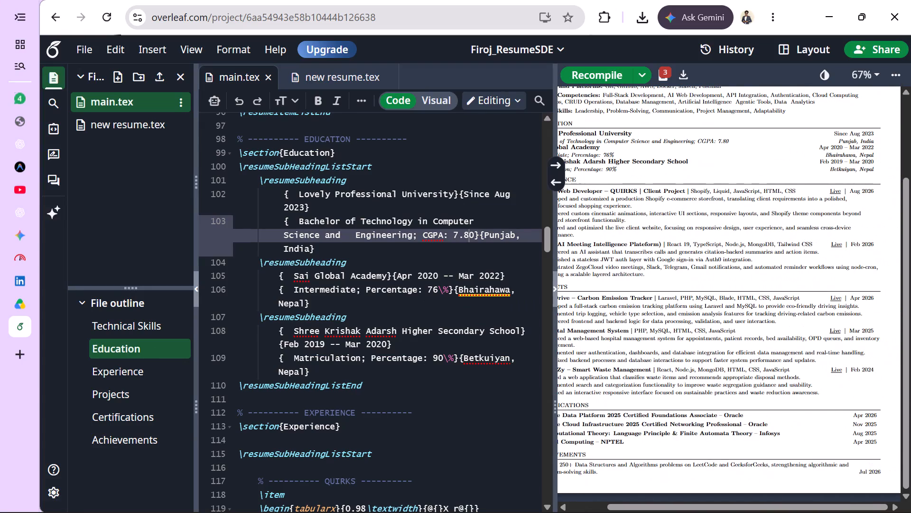
scroll(662, 275, down, 1)
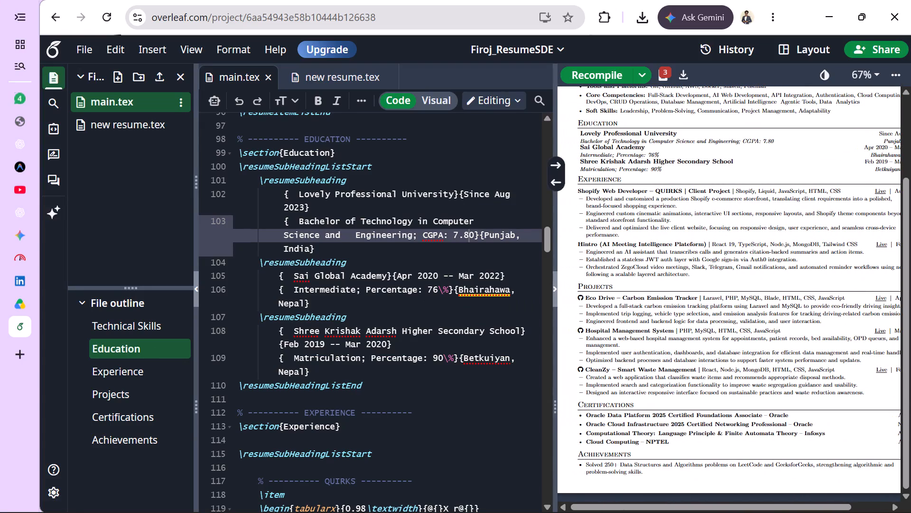
scroll(662, 275, left, 2)
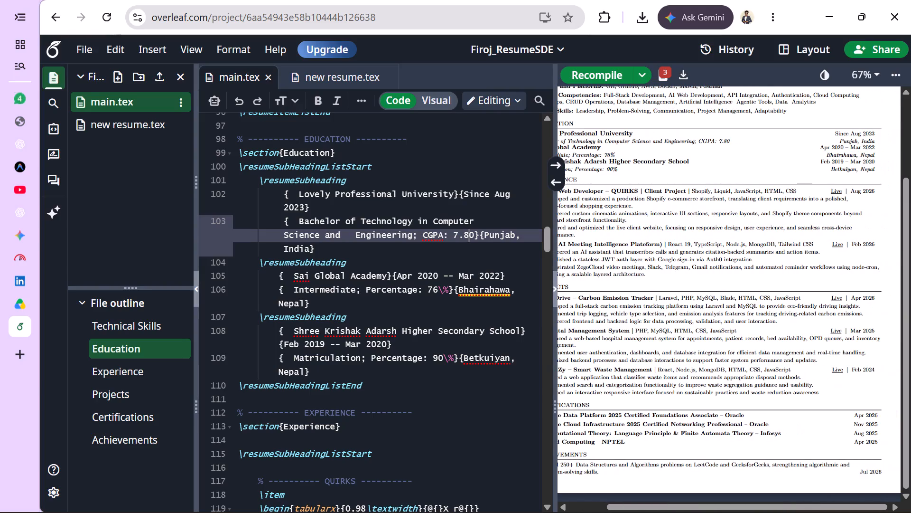
scroll(662, 275, left, 1)
scroll(662, 275, right, 2)
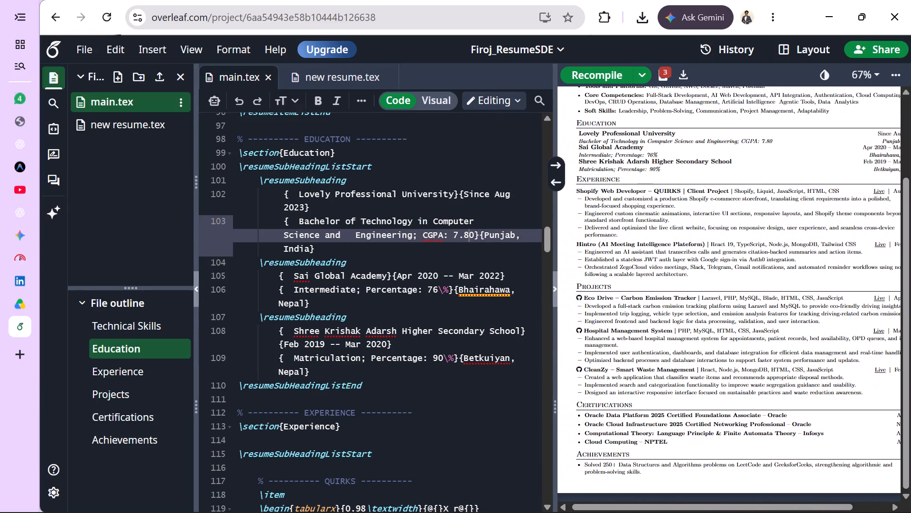
scroll(662, 275, up, 4)
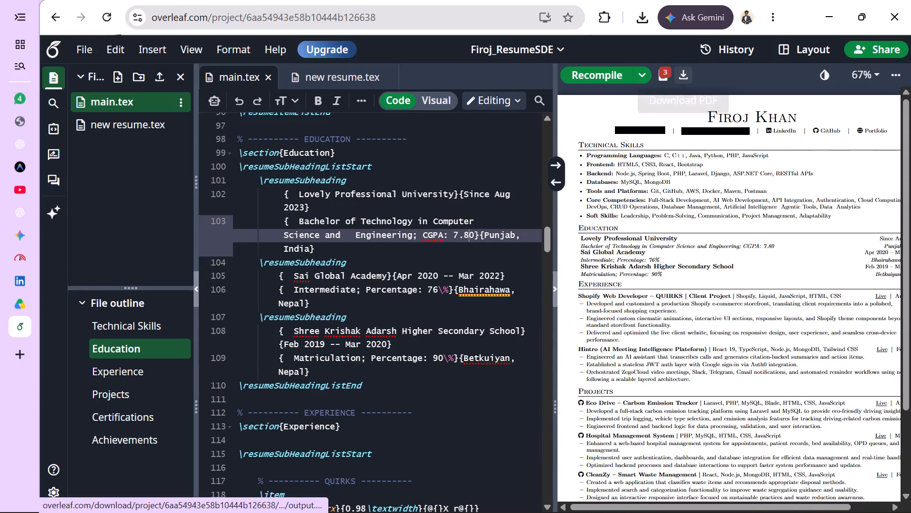
Download the compiled resume as a PDF.
click(686, 81)
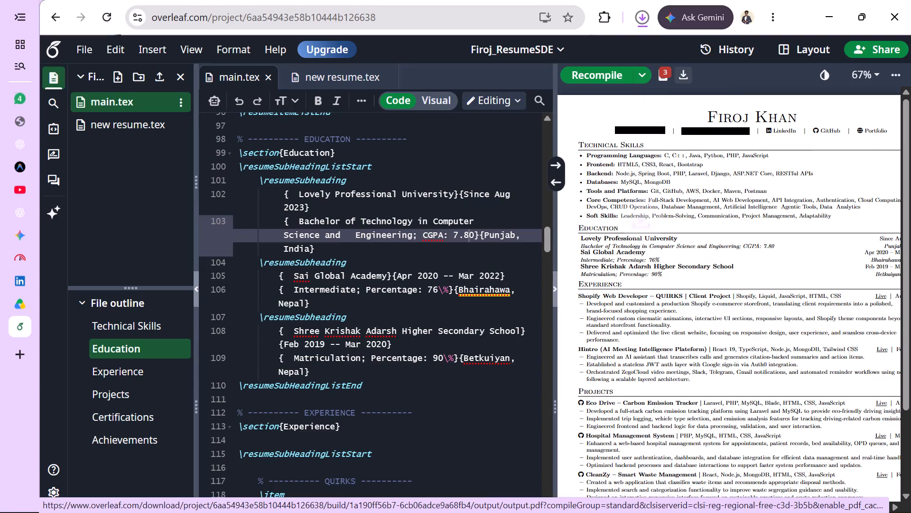
click(688, 306)
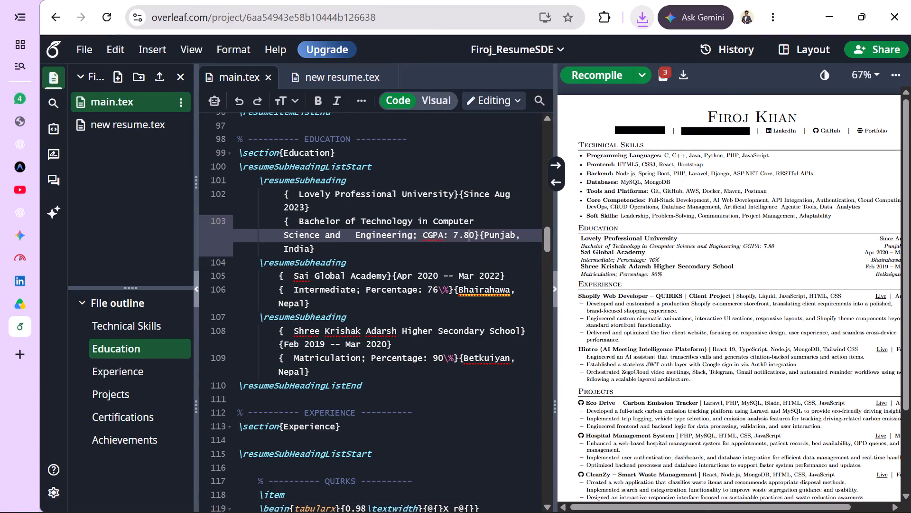
Move the downloaded Firoj_ResumeSDE (1) PDF from the Downloads folder into the Firoj's Certificate's folder.
scroll(334, 395, down, 1)
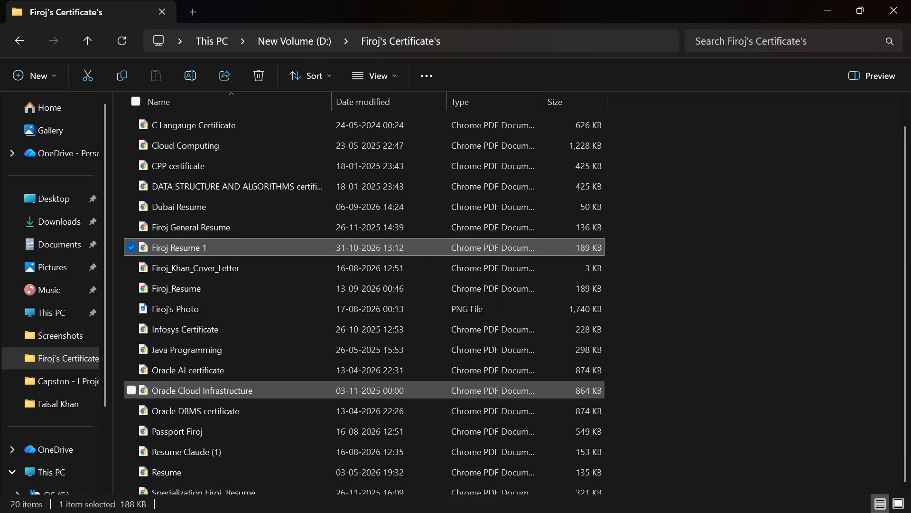
scroll(204, 264, down, 1)
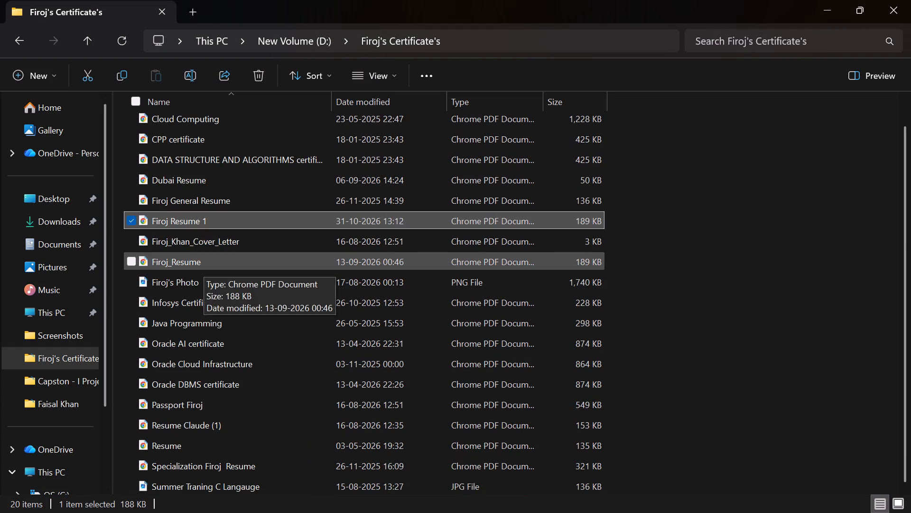
scroll(204, 264, down, 1)
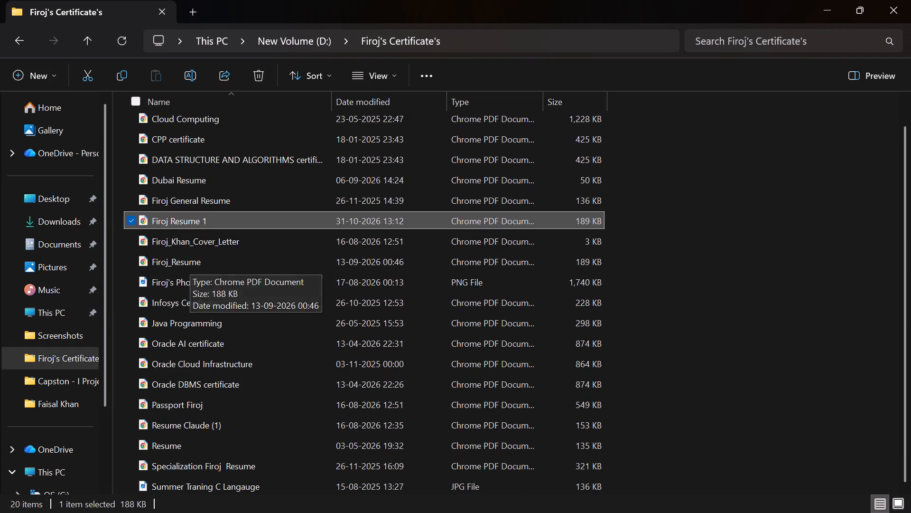
click(37, 226)
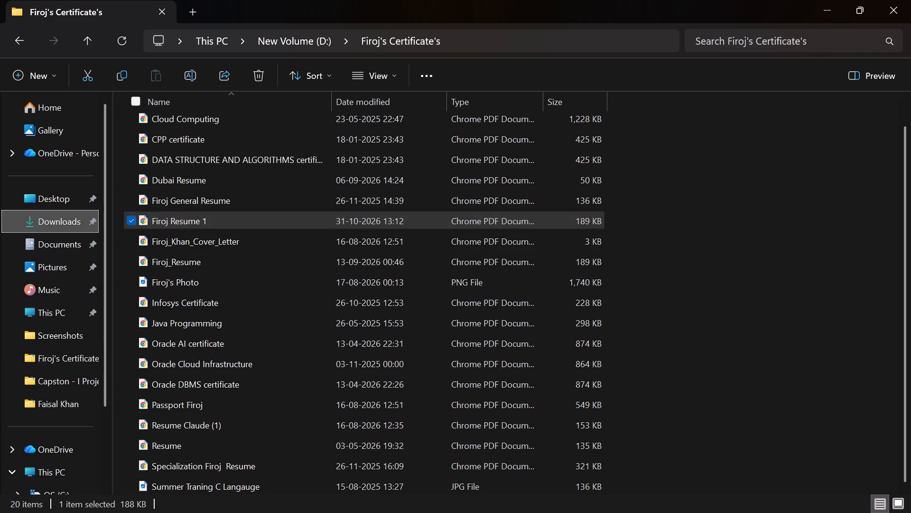
click(256, 203)
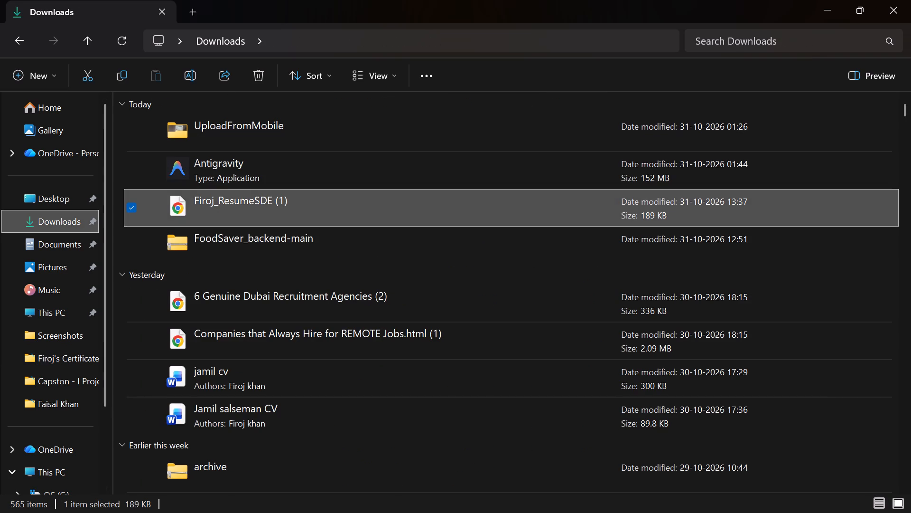
drag(256, 203, 65, 351)
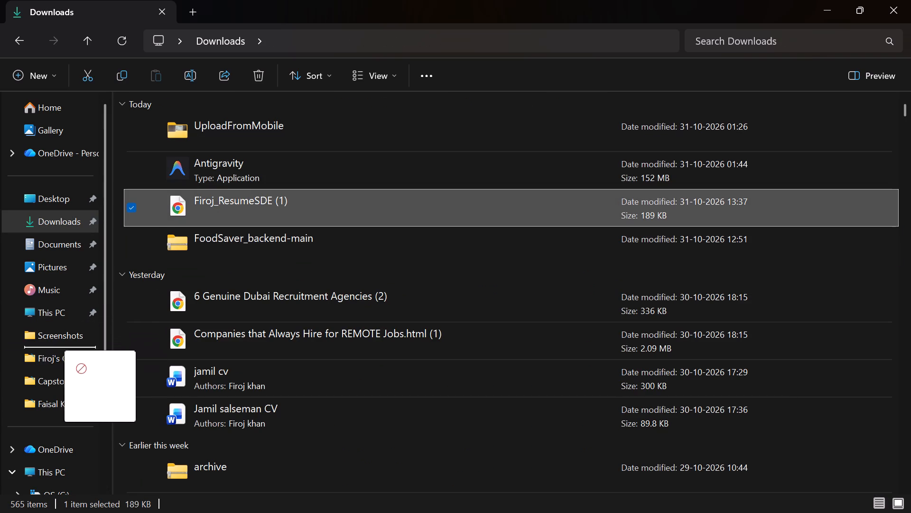
drag(65, 351, 64, 353)
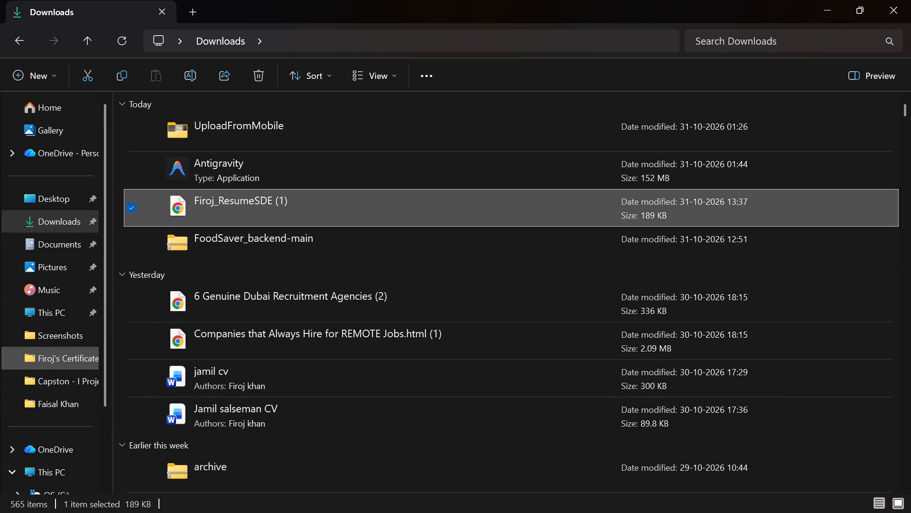
In the Firoj's Certificate's folder, rename the moved PDF as Firoj_ResumeSDE.
click(64, 353)
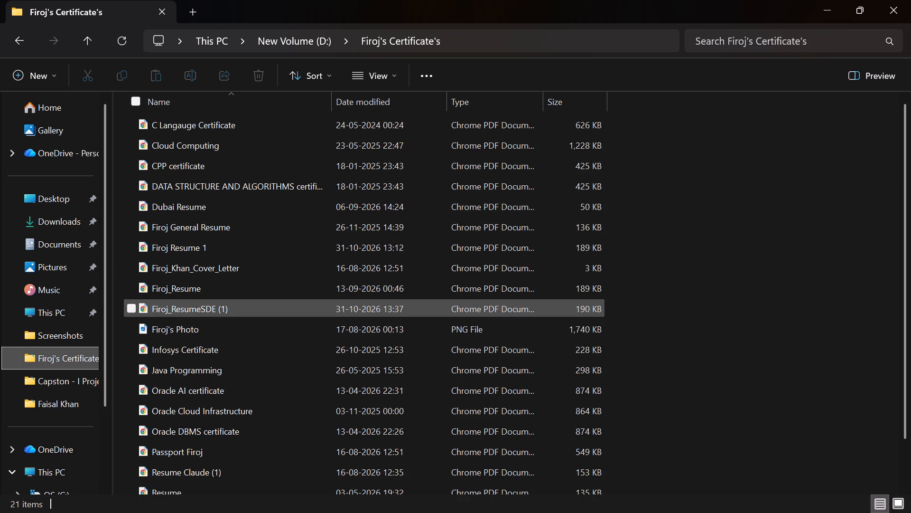
click(218, 305)
click(223, 306)
click(223, 306)
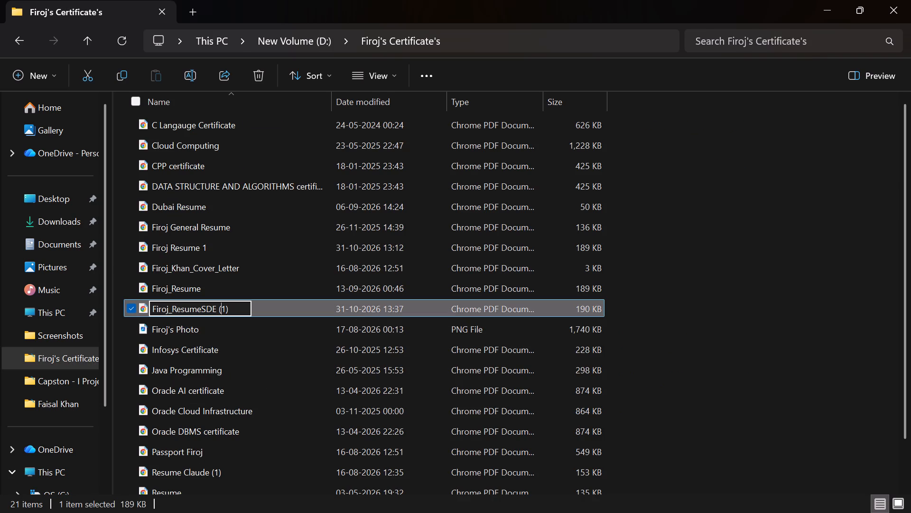
key(Right)
key(Right)
key(BackSpace)
key(BackSpace)
key(BackSpace)
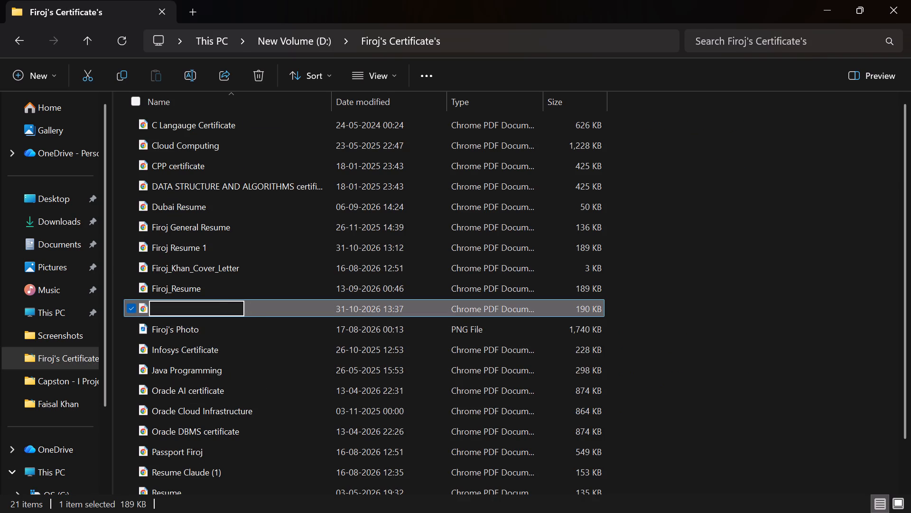
key(BackSpace)
click(244, 306)
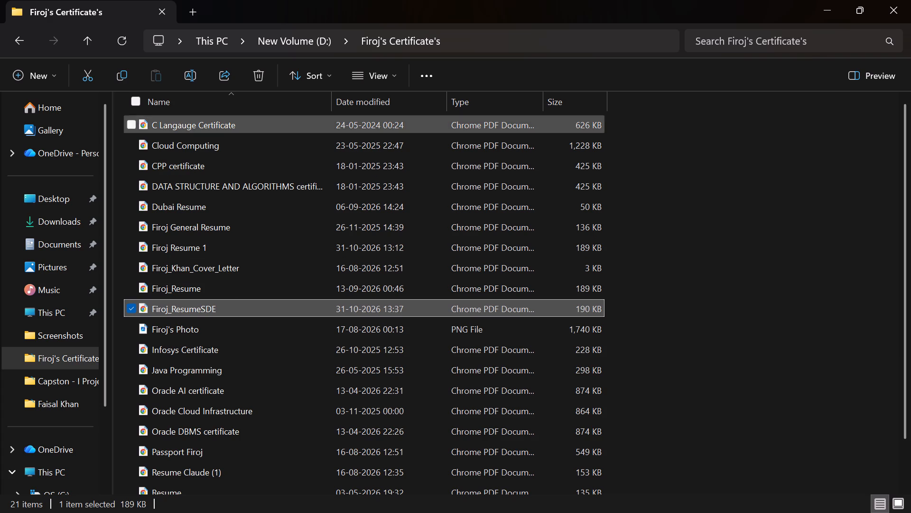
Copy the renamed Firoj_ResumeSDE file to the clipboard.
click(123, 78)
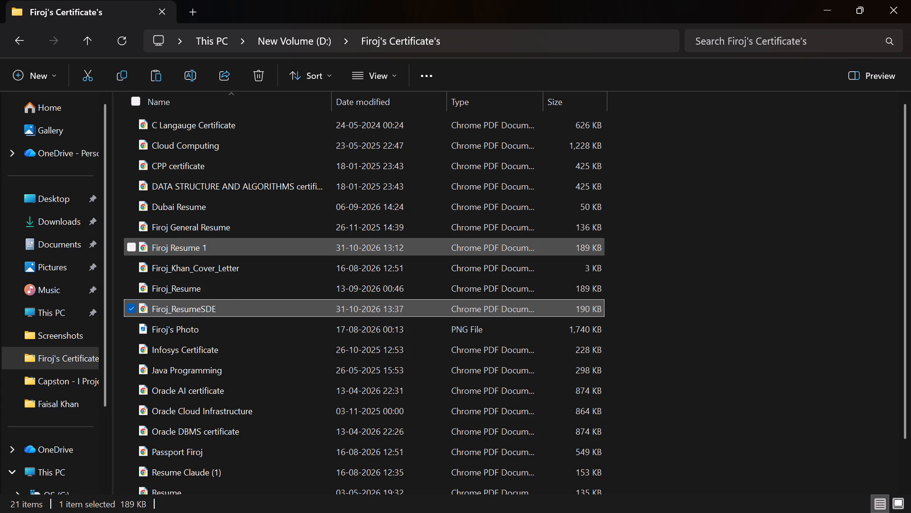
Open the Firoj_ResumeSDE PDF, try the Live link of the Hintro experience entry, and close that browser tab.
triple_click(172, 309)
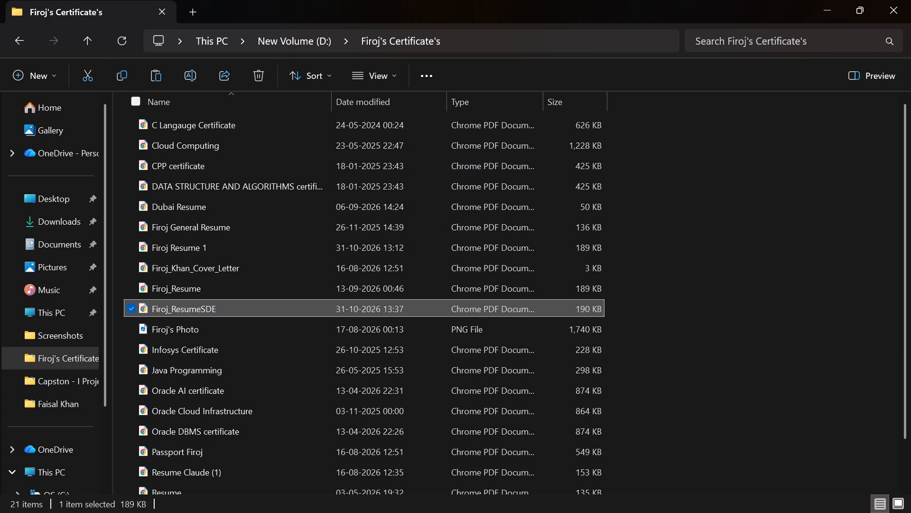
scroll(454, 347, down, 1)
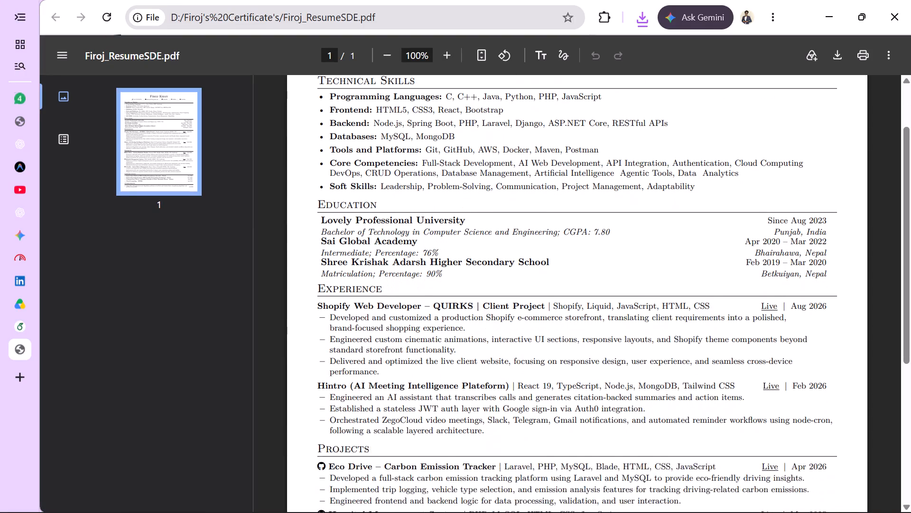
scroll(454, 347, down, 2)
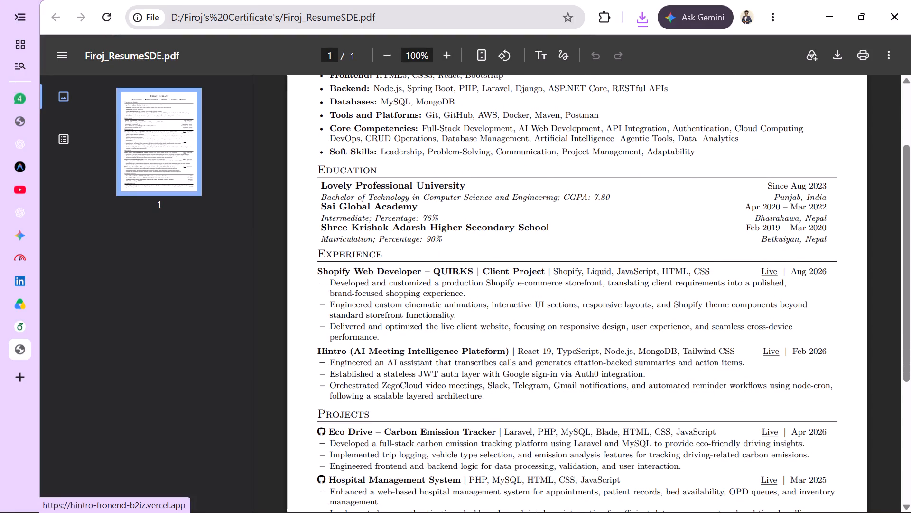
click(768, 351)
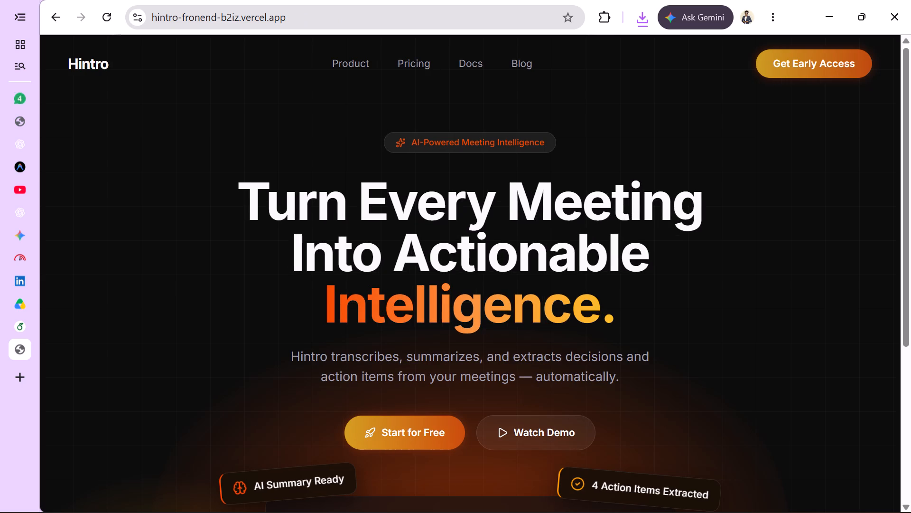